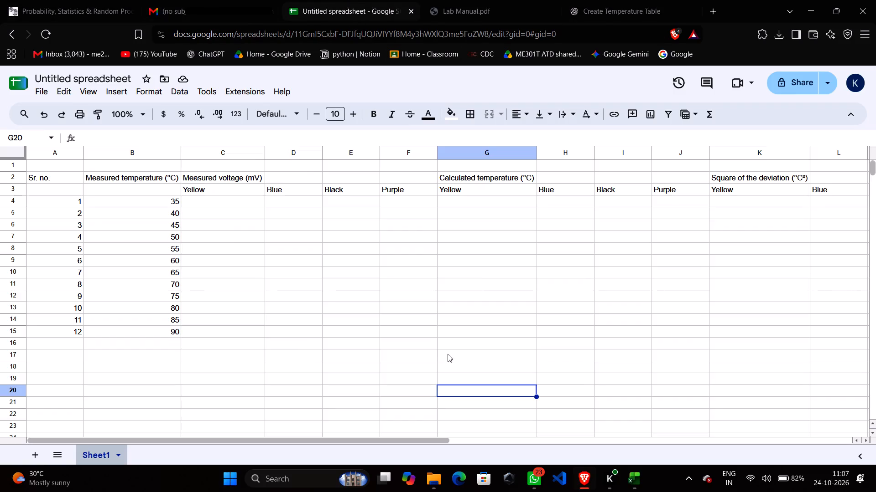
left_click_drag(228, 193, 407, 192)
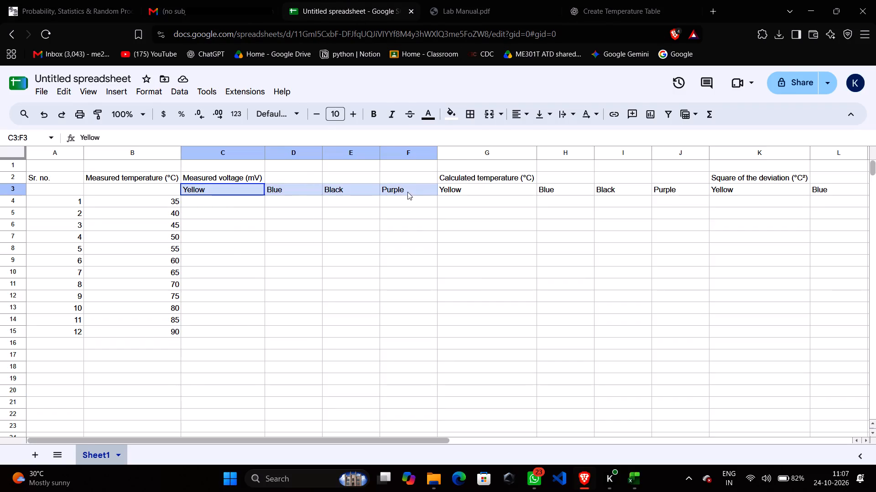
left_click_drag(407, 192, 454, 190)
left_click(418, 318)
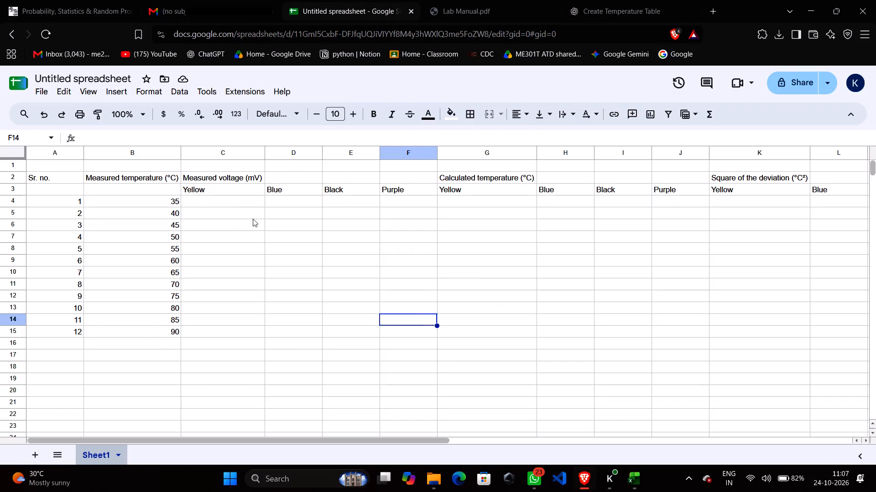
left_click_drag(227, 192, 387, 194)
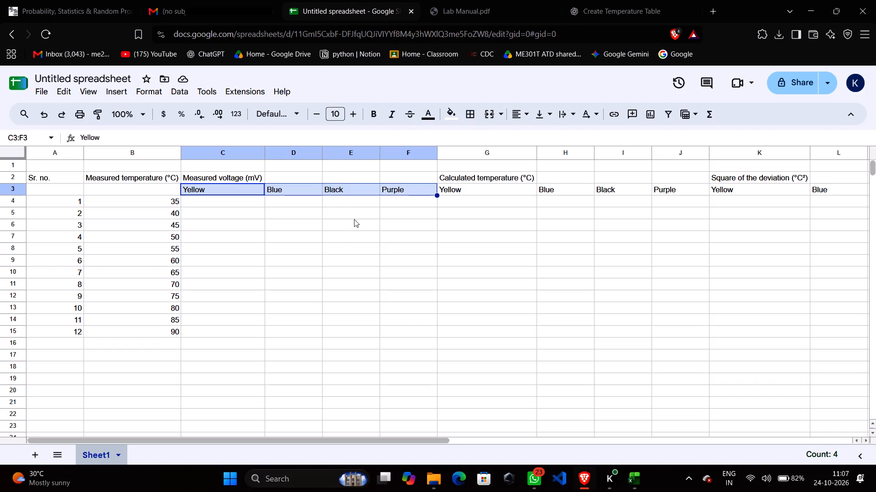
right_click(374, 196)
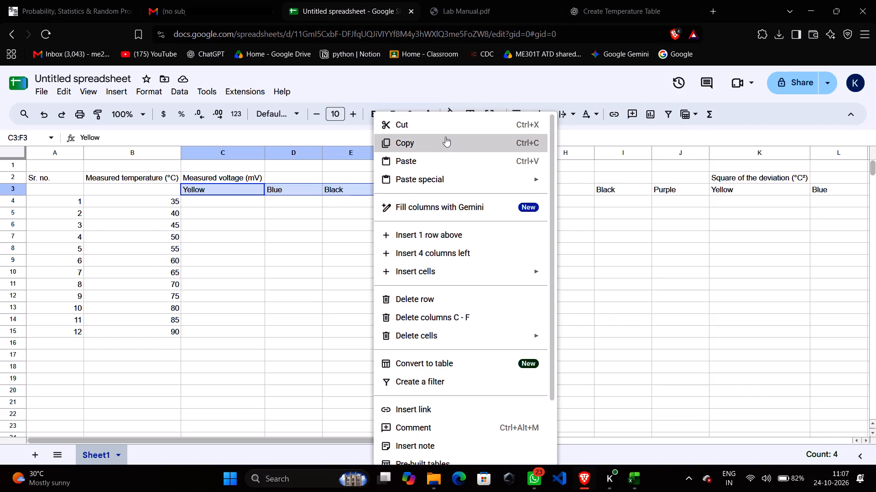
scroll(449, 391, "down", 2)
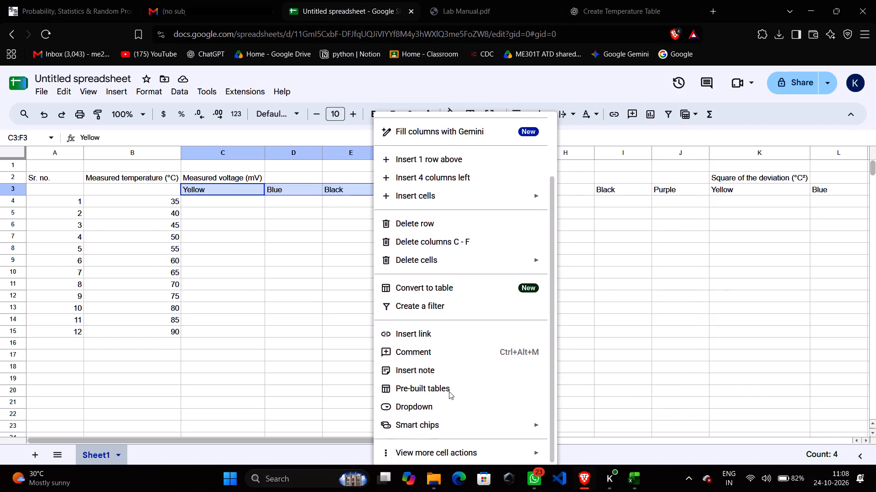
scroll(449, 391, "down", 8)
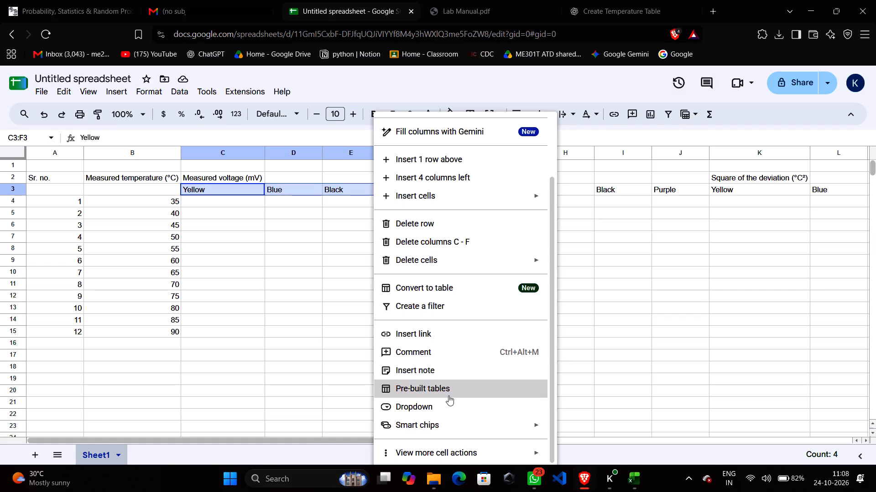
scroll(448, 395, "down", 4)
scroll(445, 384, "up", 4)
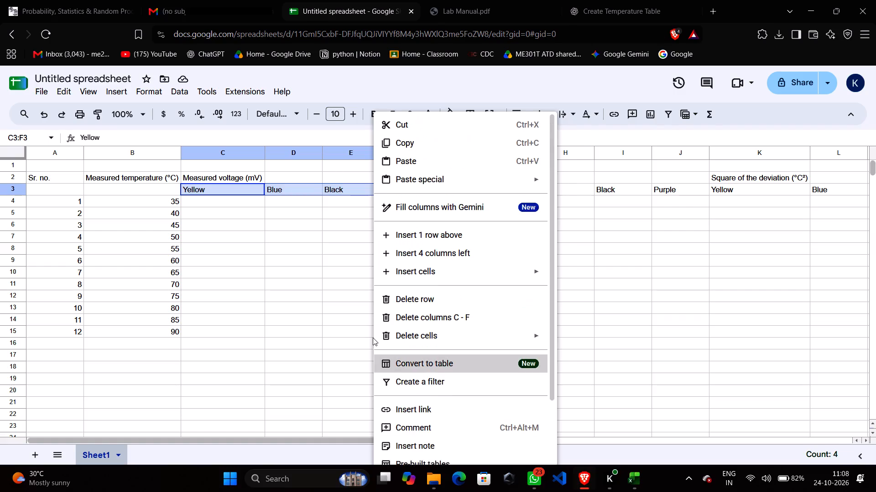
left_click(311, 323)
Search YouTube in a new tab for "how to make table in google sheets ?" and skim the suggested videos.
left_click(706, 0)
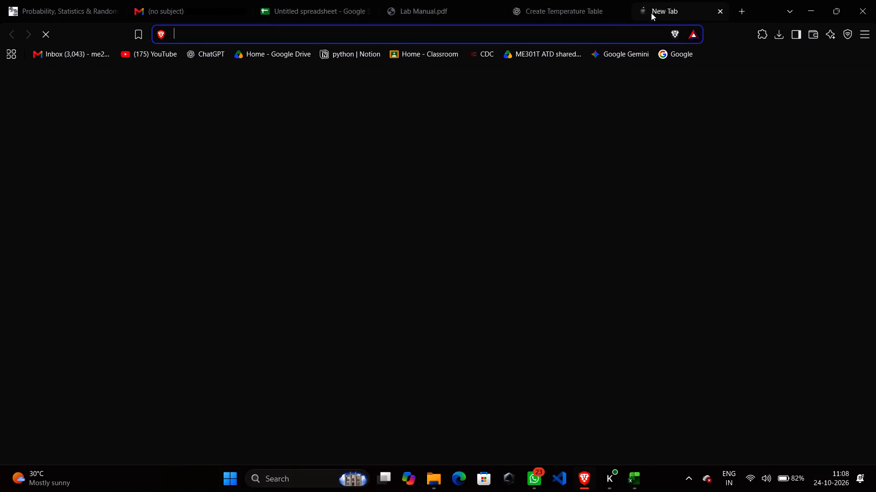
left_click(144, 59)
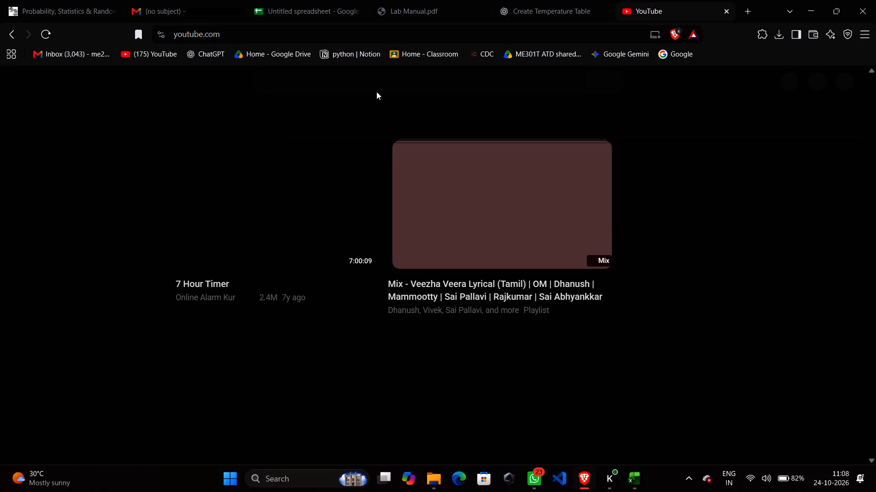
left_click(386, 84)
type("how to make table in google sheets")
key("space")
key("shift+question")
key("Return")
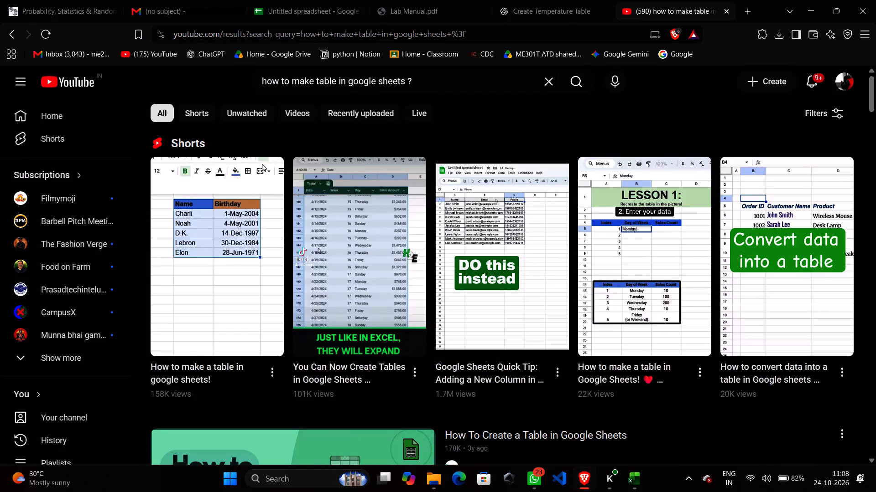
scroll(875, 337, "down", 8)
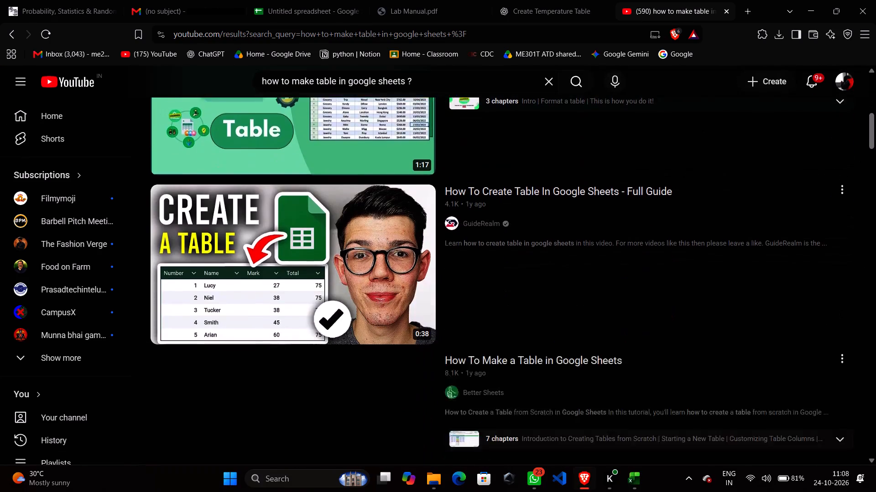
scroll(788, 364, "down", 5)
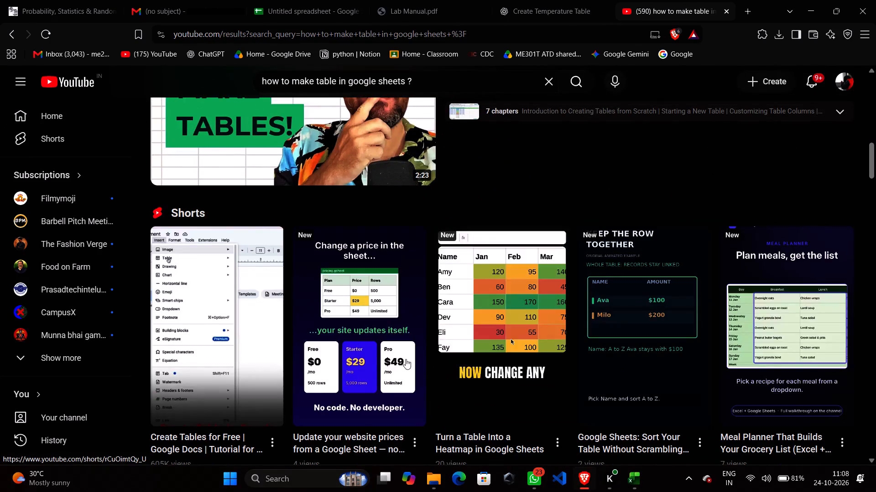
scroll(323, 373, "up", 20)
scroll(323, 373, "up", 1)
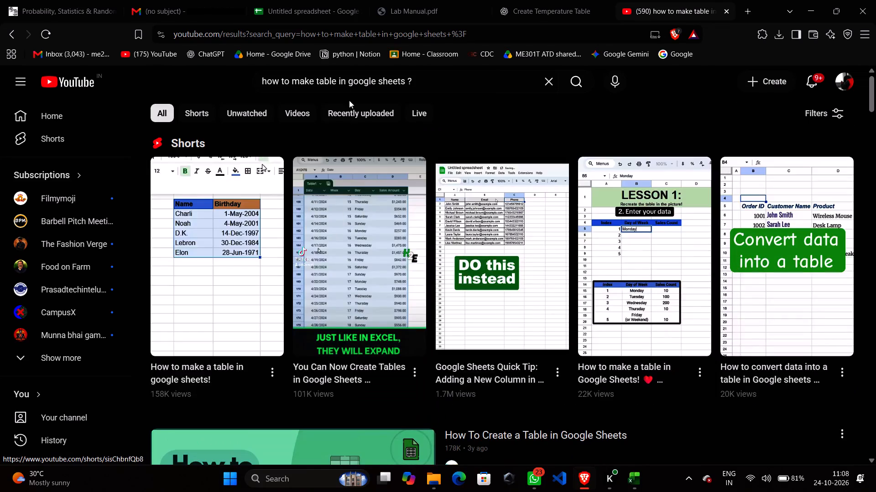
Refine the YouTube search to "how to make table with sub columns in google sheets ?".
left_click(336, 79)
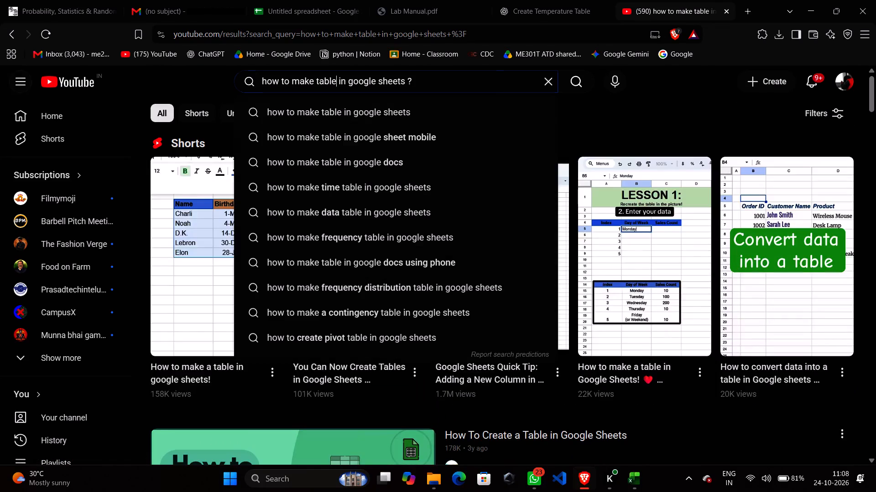
key("space")
type("and sub")
key("space")
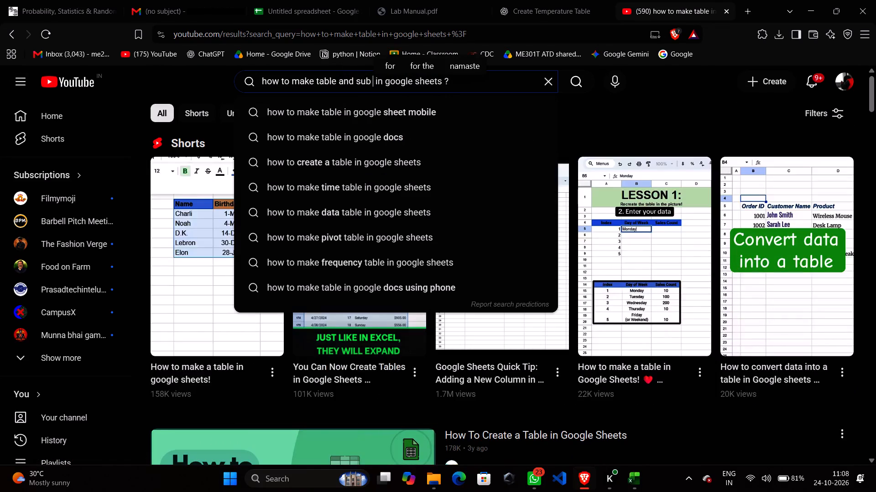
key("BackSpace")
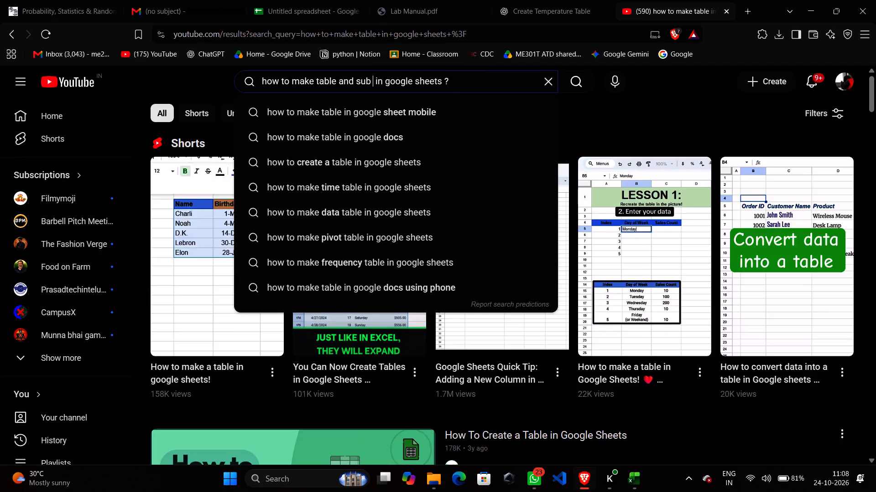
key("BackSpace")
key("BackSpace")
key("BackSpace")
key("BackSpace")
key("BackSpace")
key("BackSpace")
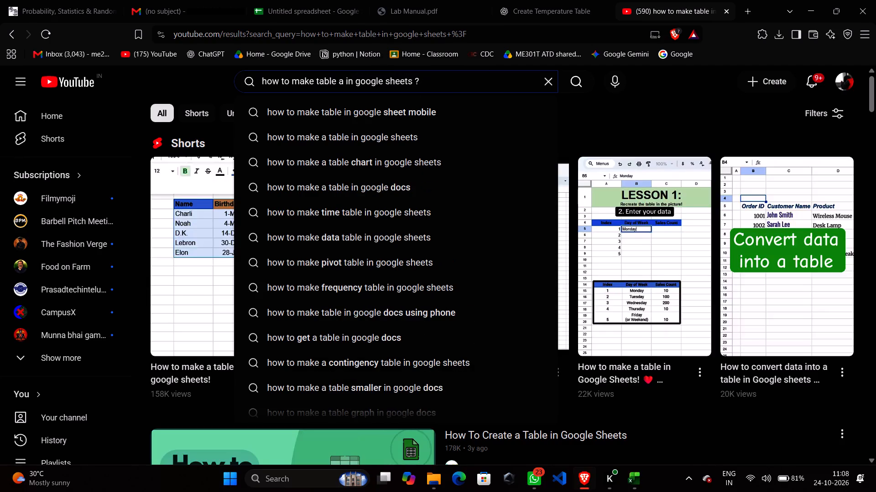
key("BackSpace")
type("with sub co")
type("lumns")
key("space")
key("Return")
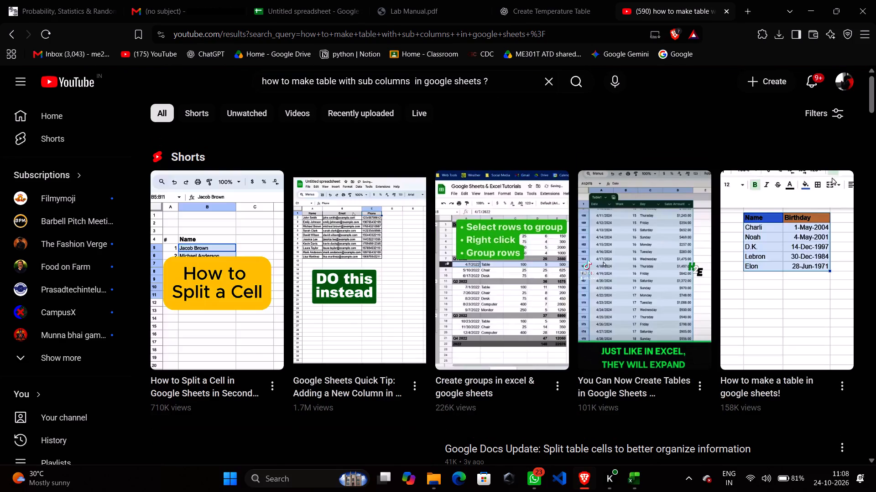
Skim the YouTube results for a tutorial on making a Google Sheets table with subcolumns under one heading.
scroll(457, 236, "down", 4)
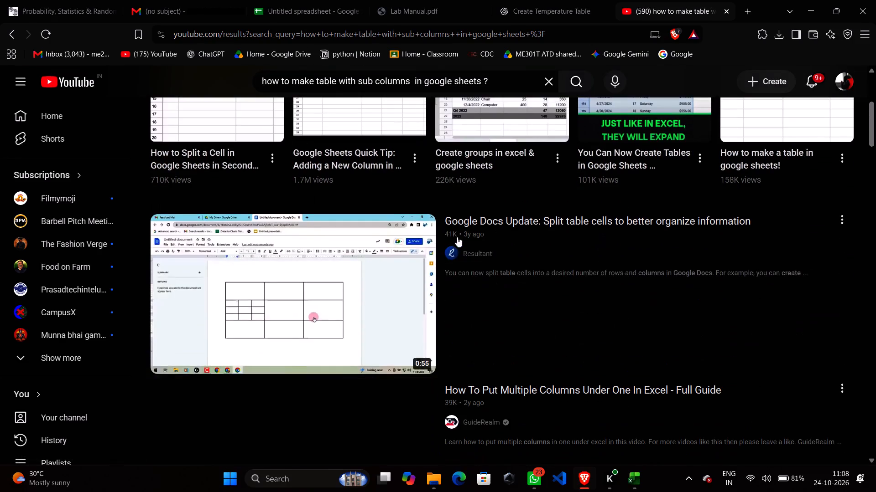
scroll(457, 237, "down", 5)
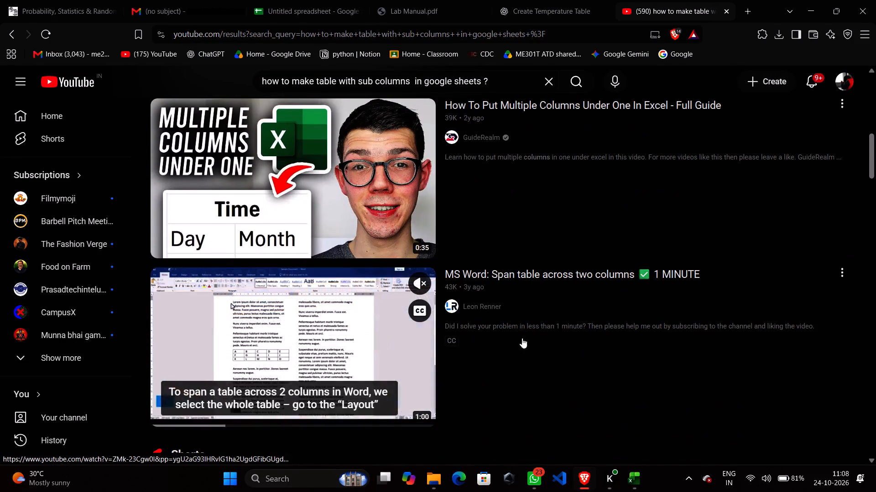
scroll(670, 308, "down", 9)
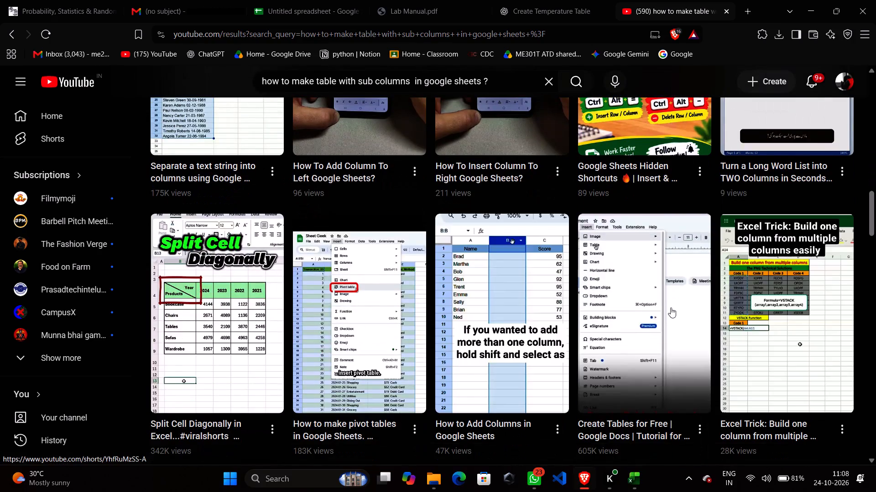
scroll(671, 307, "down", 5)
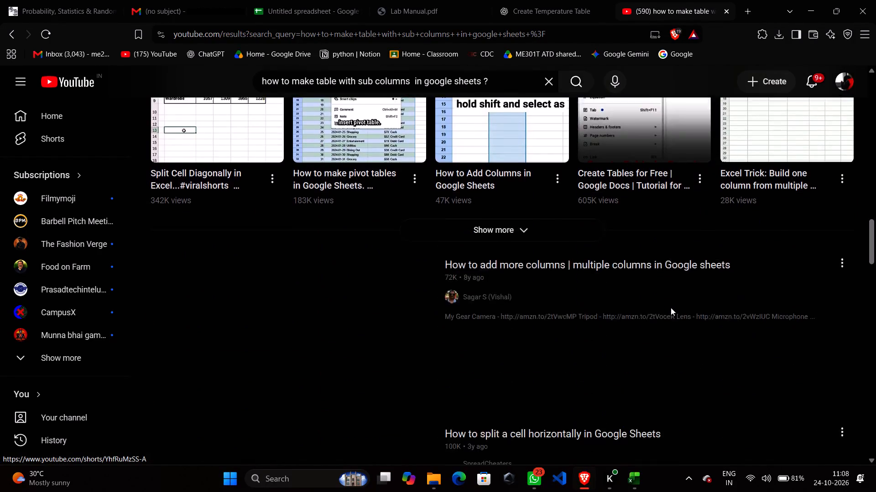
scroll(671, 307, "down", 4)
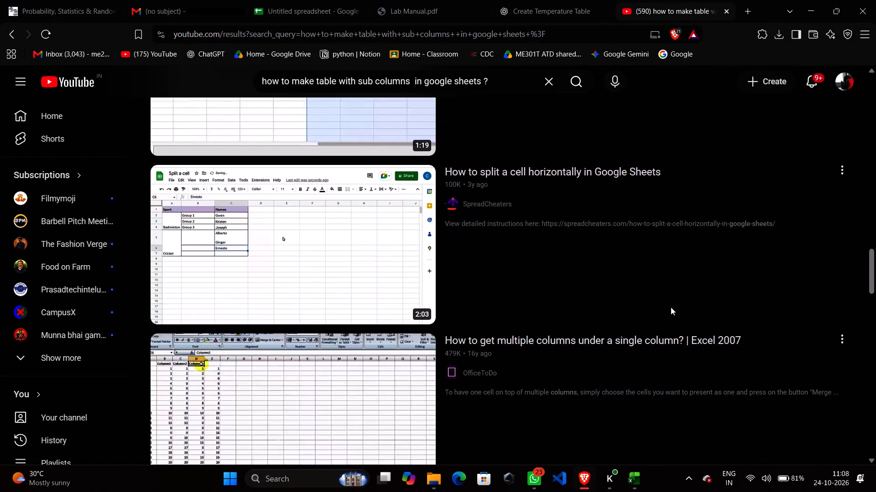
scroll(671, 307, "up", 4)
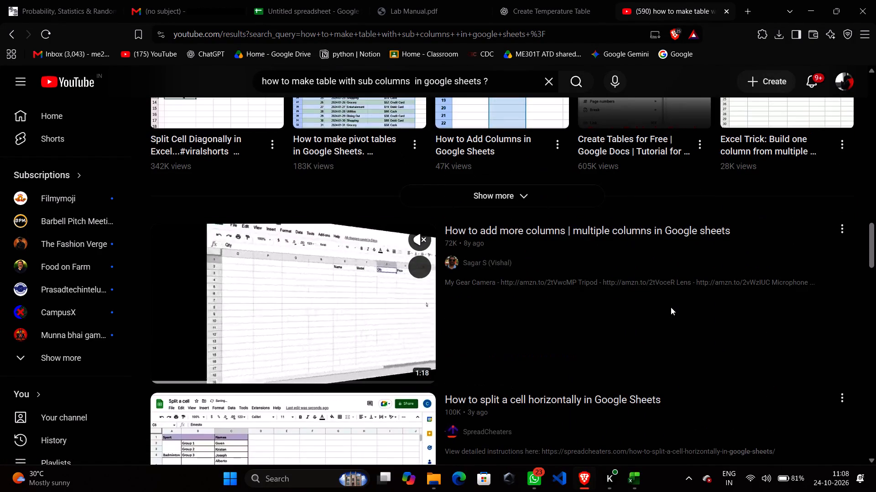
scroll(671, 307, "down", 4)
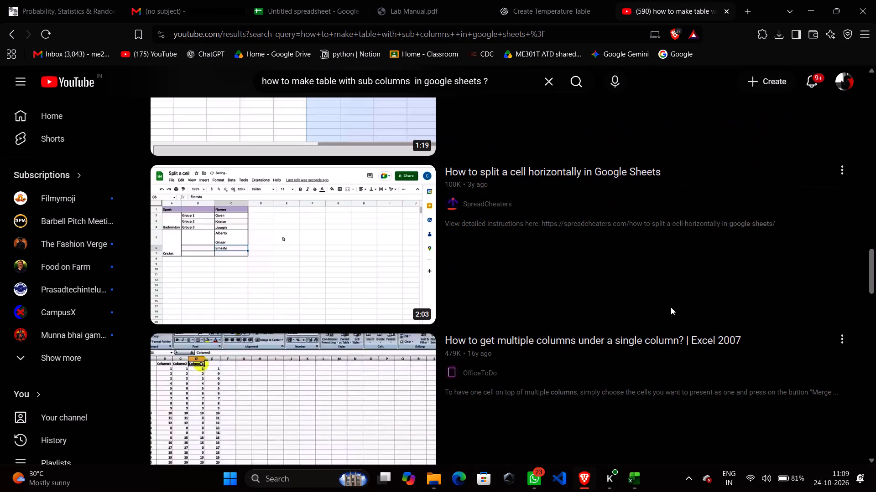
scroll(671, 307, "down", 6)
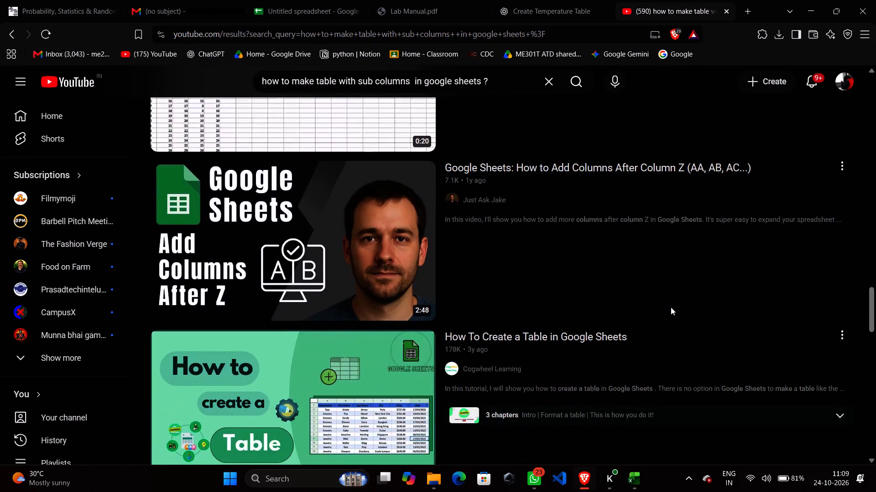
scroll(671, 307, "down", 2)
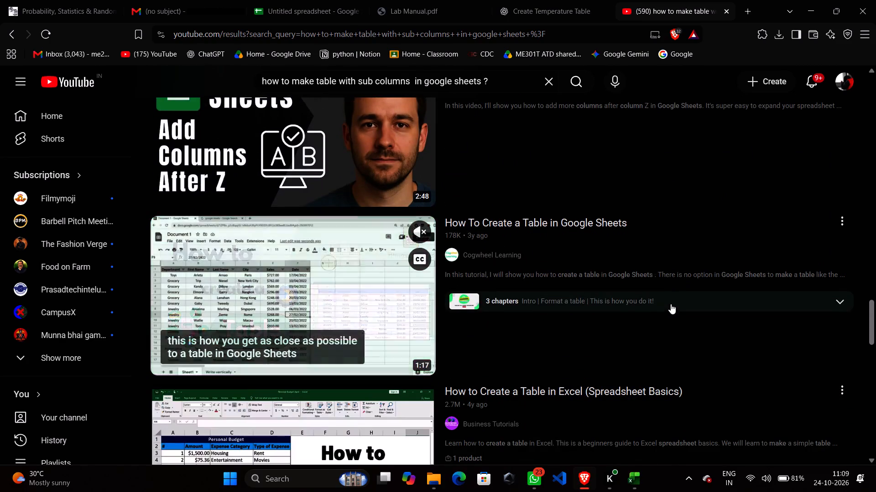
scroll(671, 300, "down", 7)
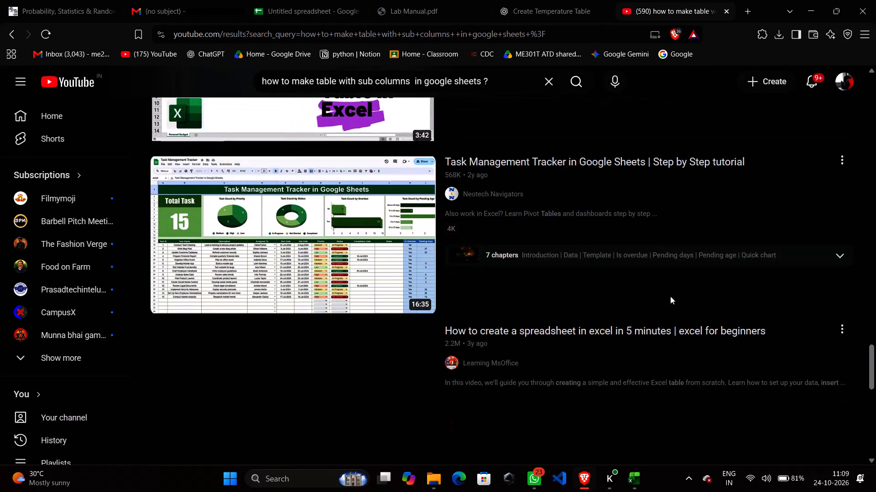
scroll(670, 295, "down", 6)
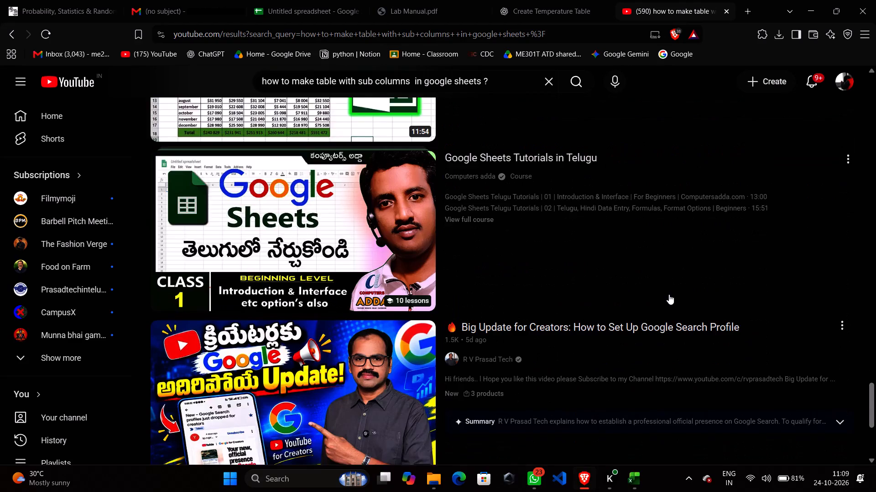
scroll(669, 294, "down", 7)
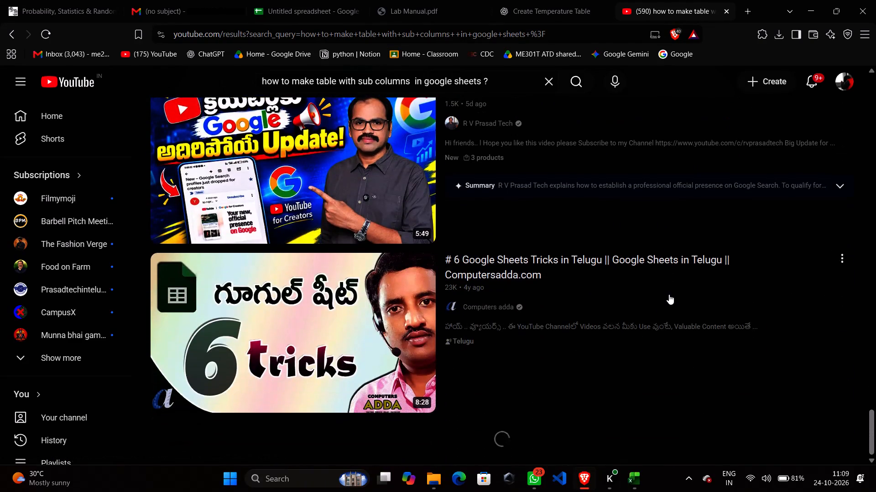
scroll(669, 294, "down", 8)
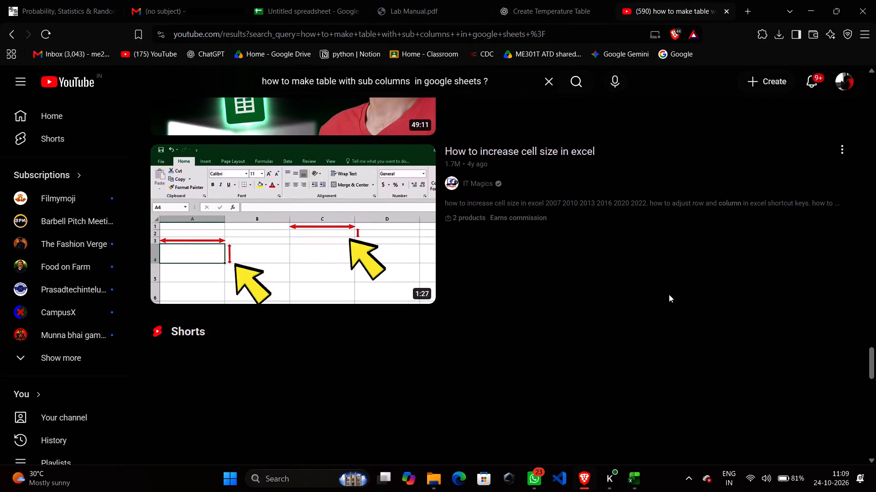
scroll(669, 294, "down", 3)
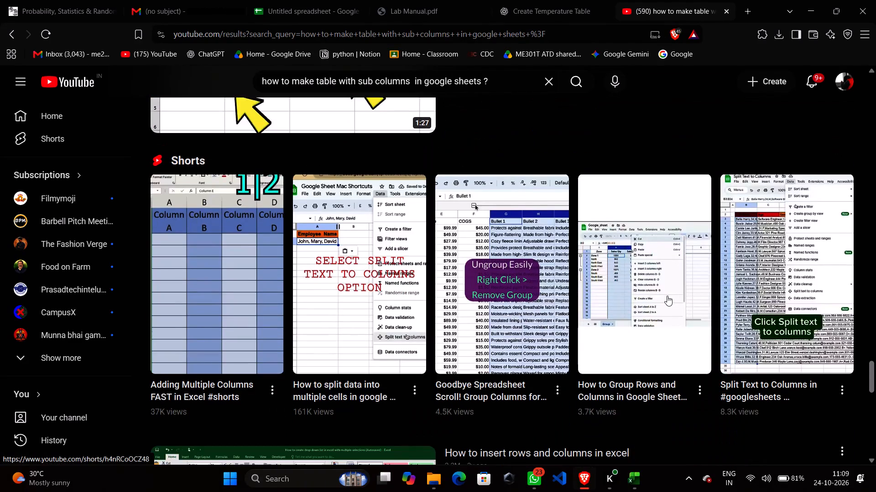
scroll(667, 296, "down", 9)
scroll(665, 293, "up", 6)
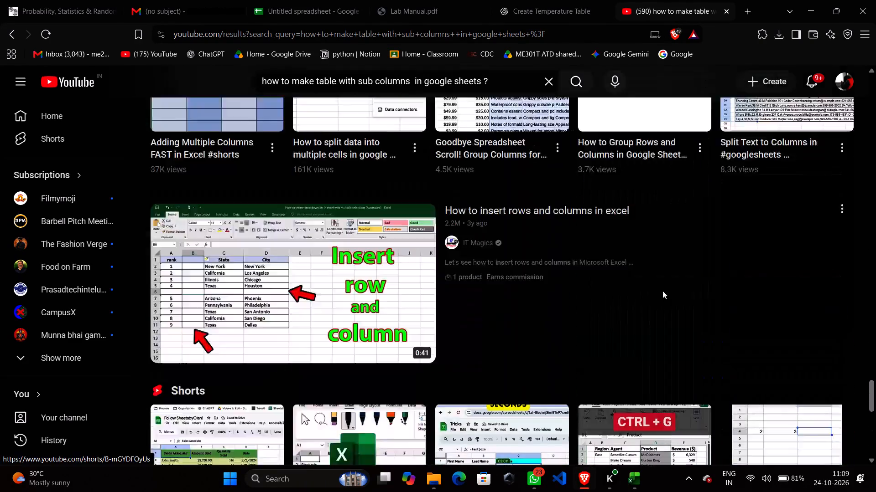
scroll(662, 291, "up", 20)
scroll(662, 291, "up", 20)
scroll(662, 291, "up", 12)
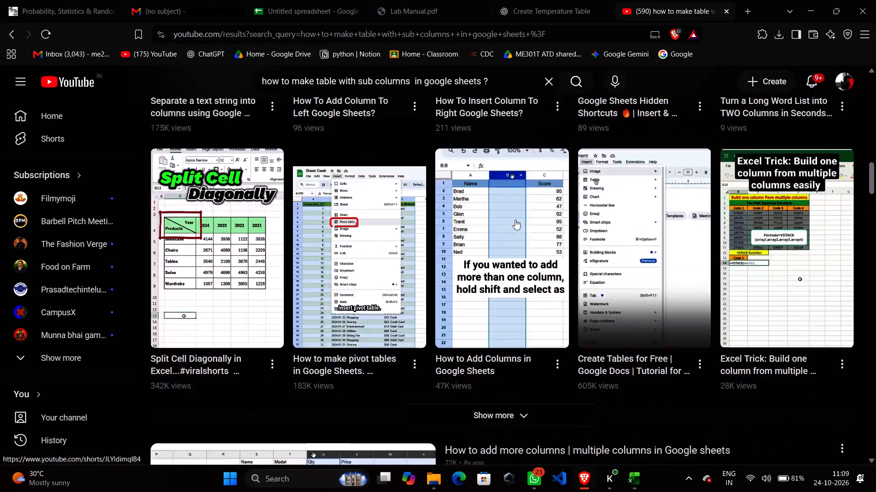
scroll(515, 220, "up", 20)
scroll(515, 220, "up", 15)
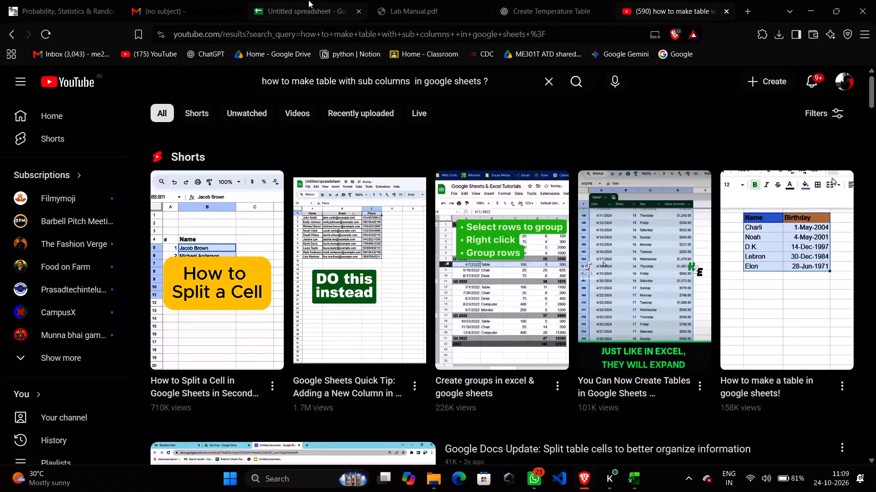
left_click(308, 0)
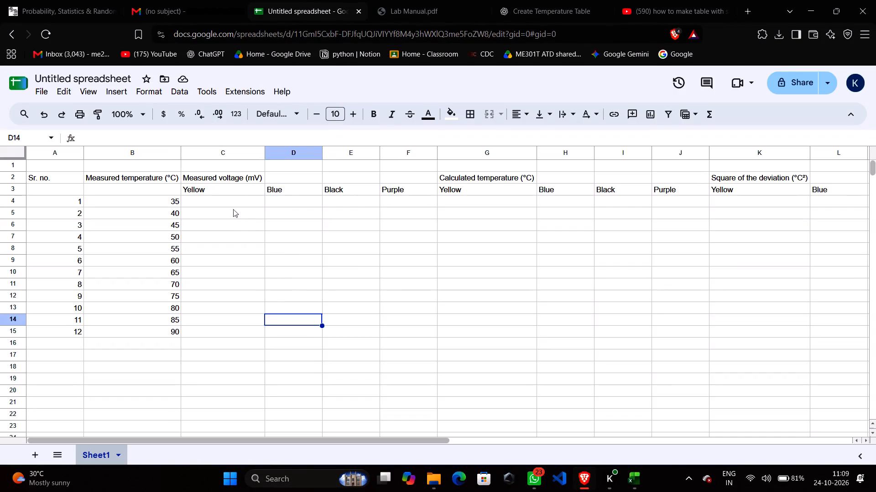
left_click(291, 192)
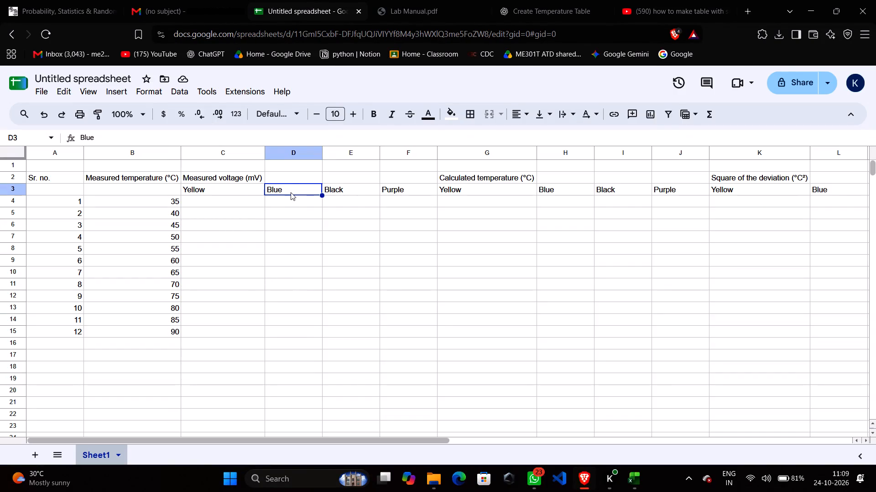
key("ctrl+x")
left_click(232, 206)
key("ctrl+v")
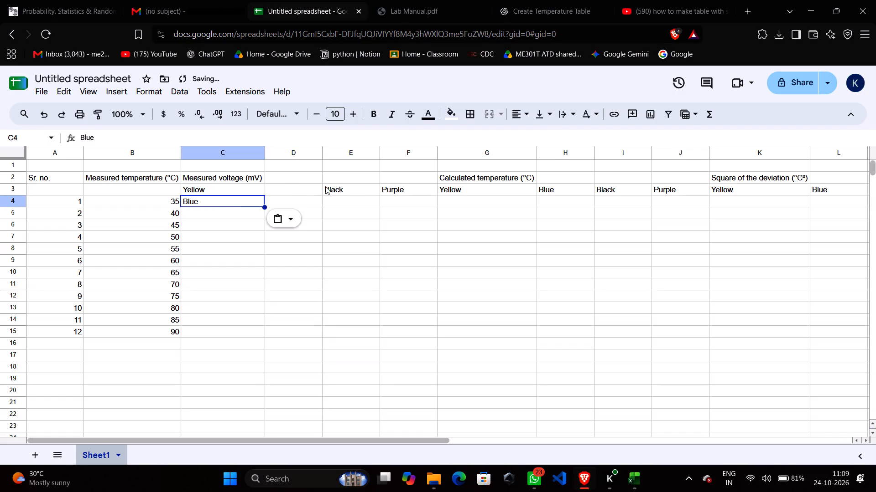
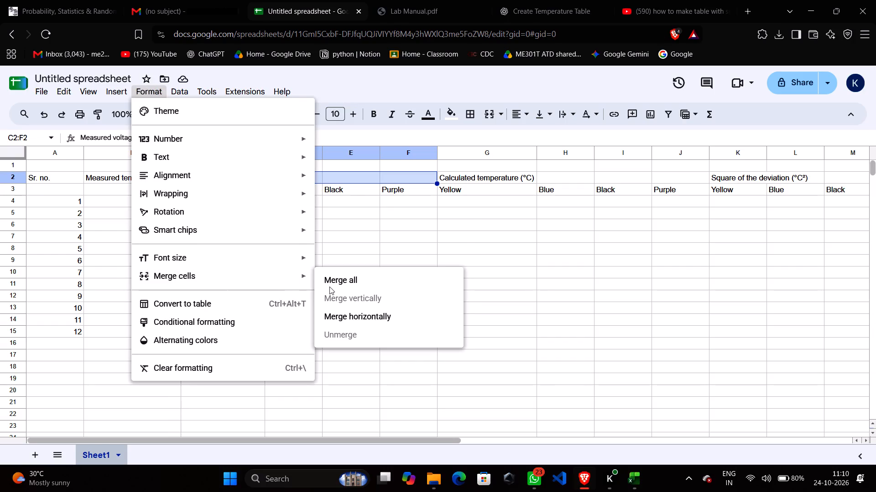
left_click(346, 314)
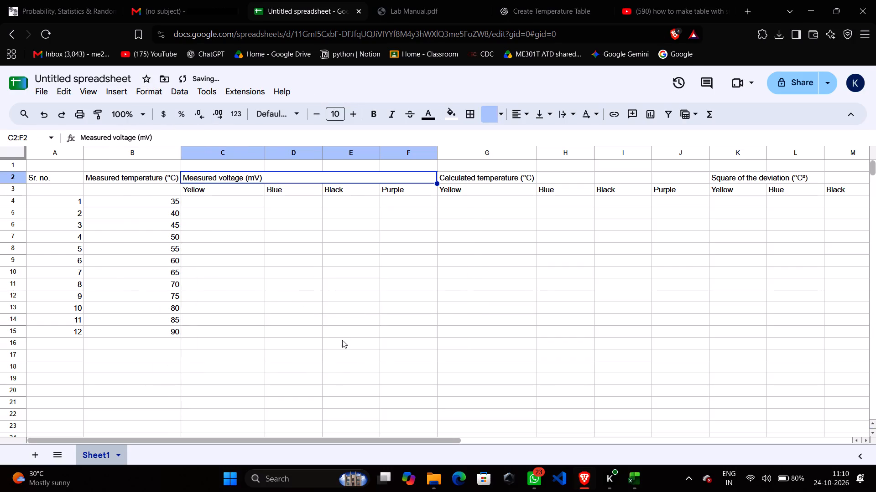
left_click(342, 328)
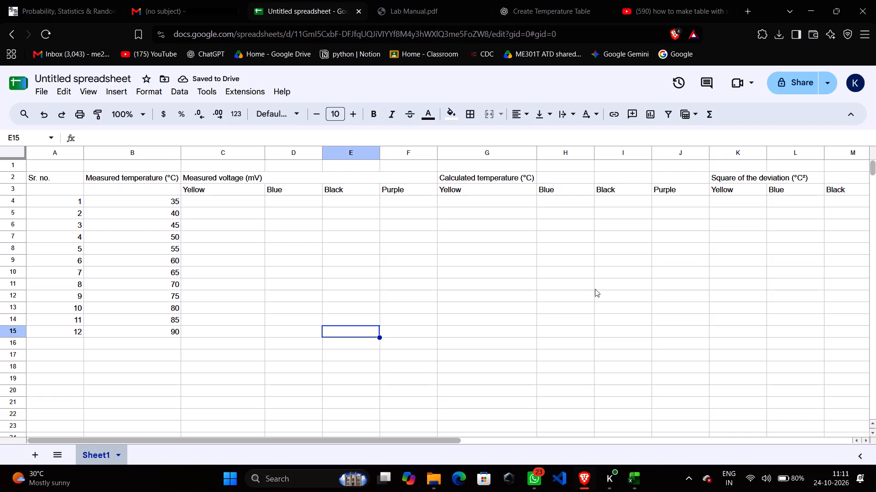
Merge the Calculated temperature (°C) heading horizontally across G2:J2, above its four colour subheadings.
left_click_drag(529, 176, 656, 174)
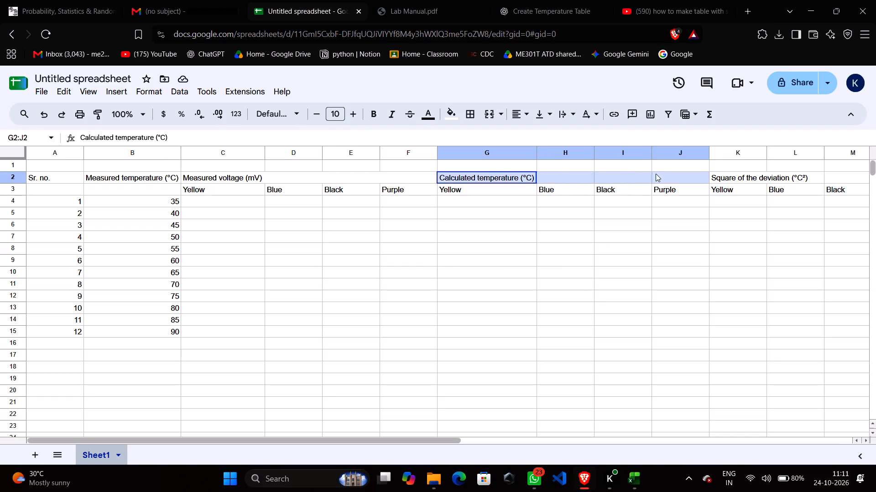
left_click_drag(656, 174, 658, 174)
left_click(162, 94)
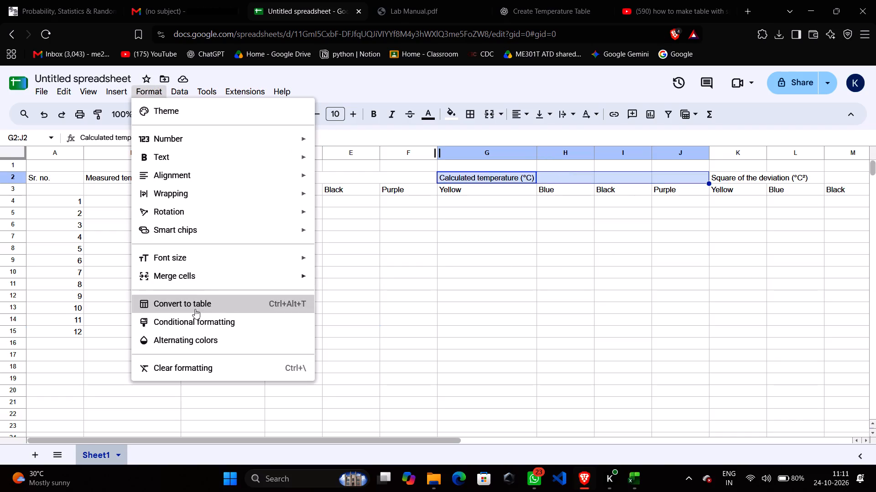
left_click(209, 281)
left_click(352, 318)
left_click(544, 314)
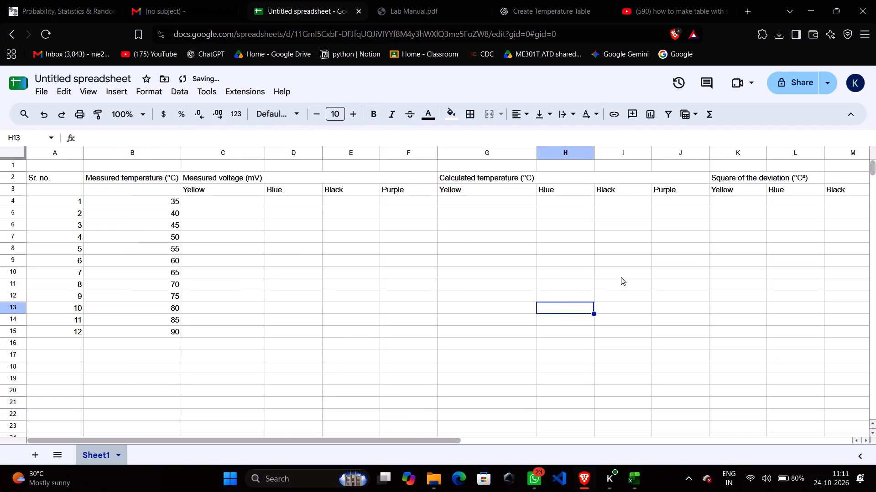
Merge the Square of the deviation (°C²) heading horizontally across K2:N2, above its four colour subheadings.
left_click_drag(446, 443, 468, 442)
left_click(442, 448)
left_click_drag(444, 442, 560, 433)
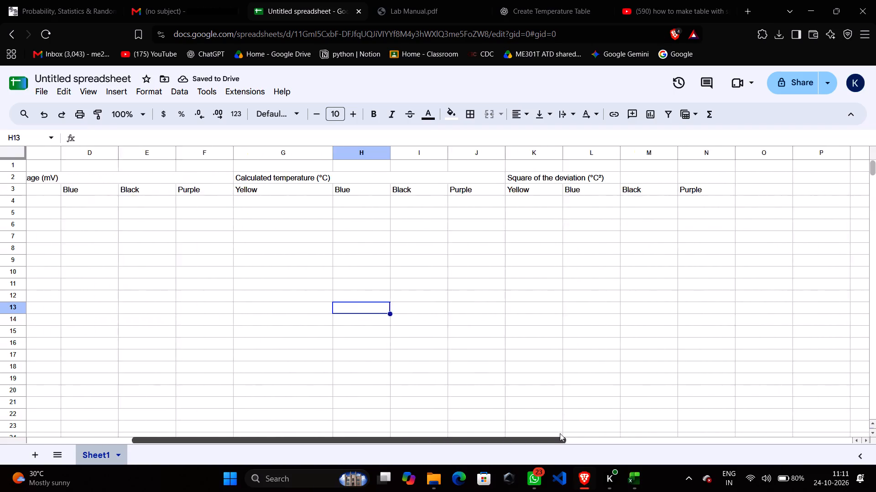
left_click_drag(560, 433, 566, 432)
left_click_drag(516, 174, 603, 171)
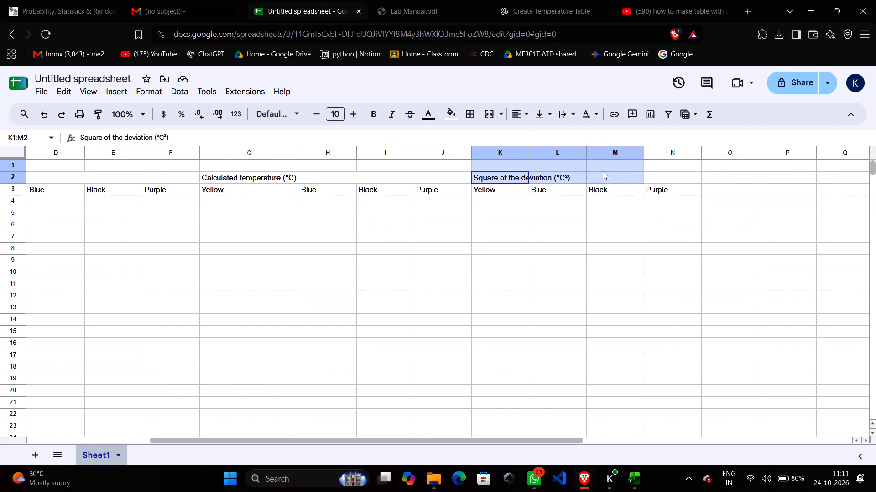
left_click_drag(603, 171, 667, 178)
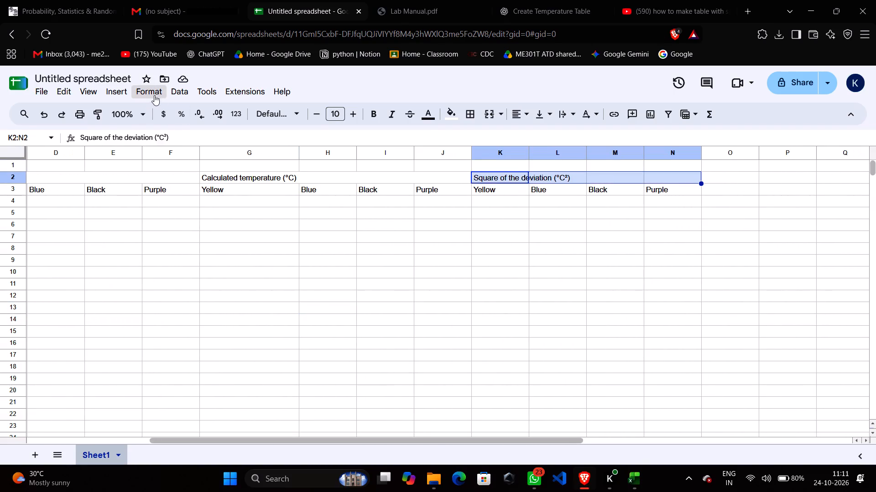
left_click(154, 95)
left_click(212, 282)
left_click(339, 313)
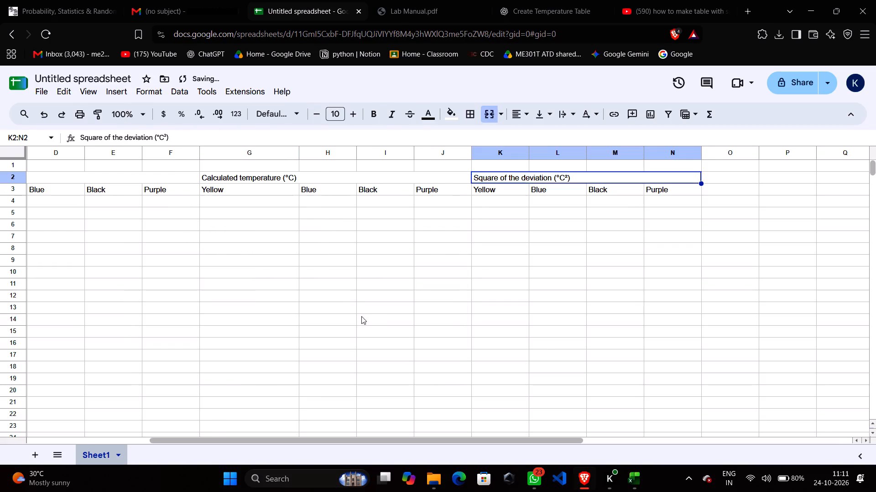
left_click(543, 344)
scroll(399, 341, "up", 5)
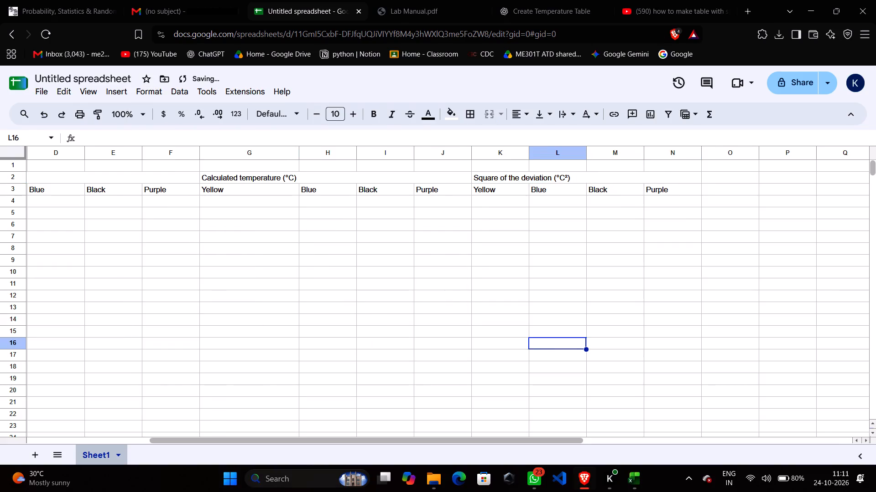
Centre-align the contents of all cells in the sheet horizontally.
left_click_drag(328, 440, 173, 416)
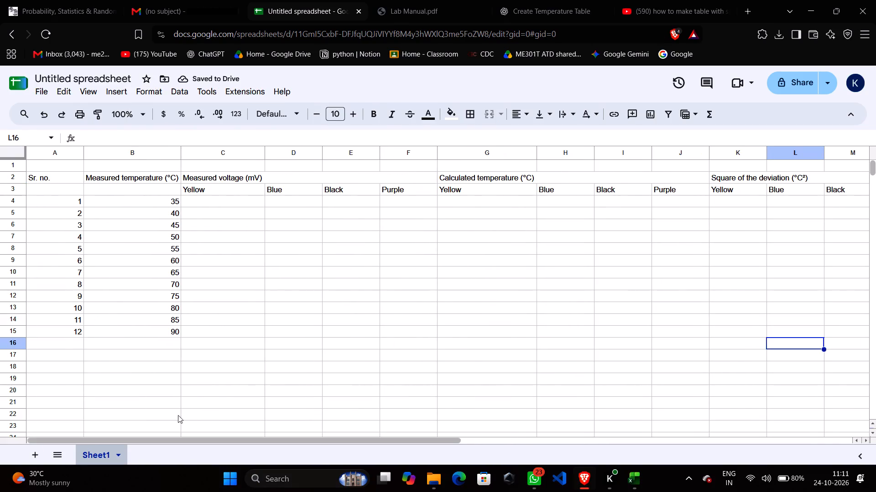
key("ctrl+a")
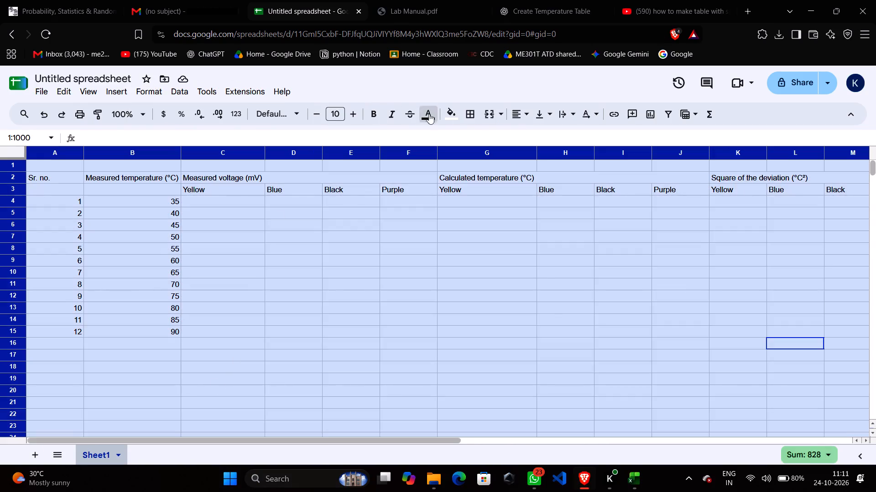
left_click(526, 114)
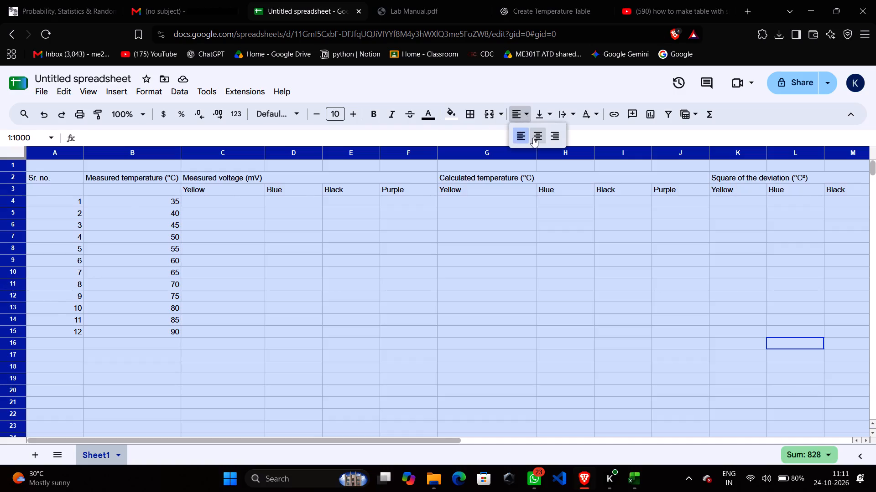
left_click(533, 138)
left_click(373, 360)
scroll(373, 362, "up", 5)
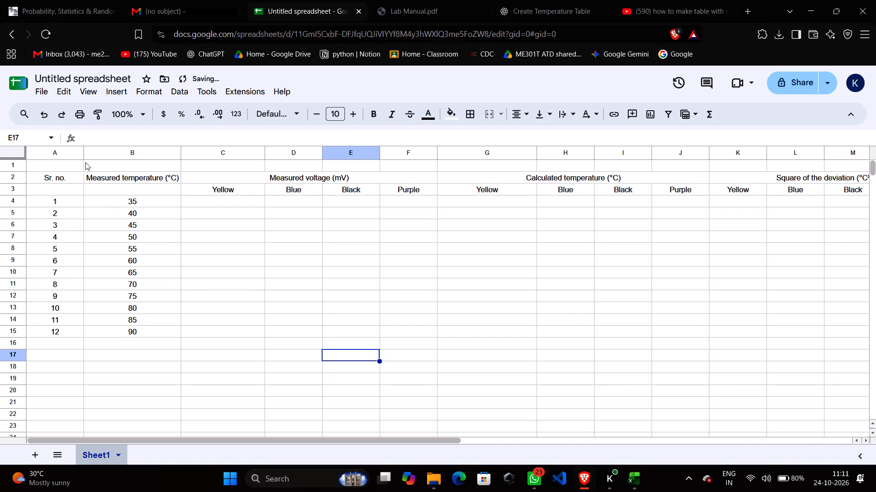
Auto-fit the widths of columns A to F to their contents, from Sr. no. through the Measured voltage (mV) subcolumns.
double_click(86, 153)
double_click(152, 157)
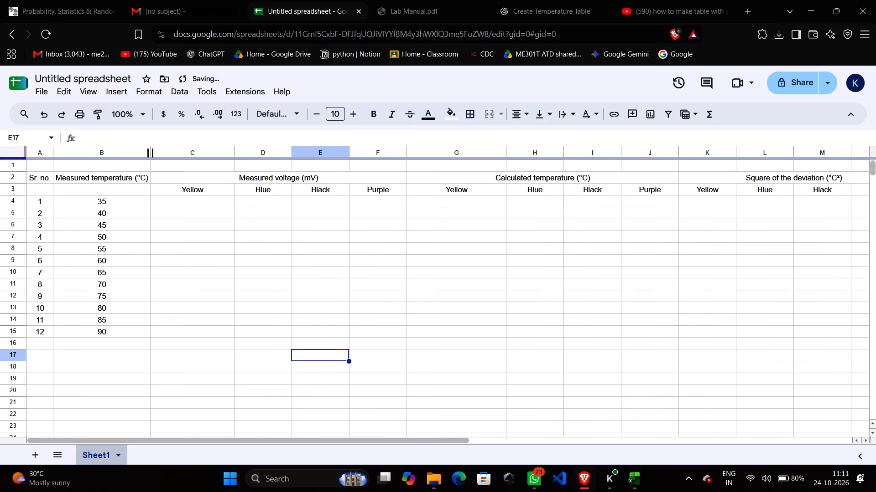
double_click(151, 156)
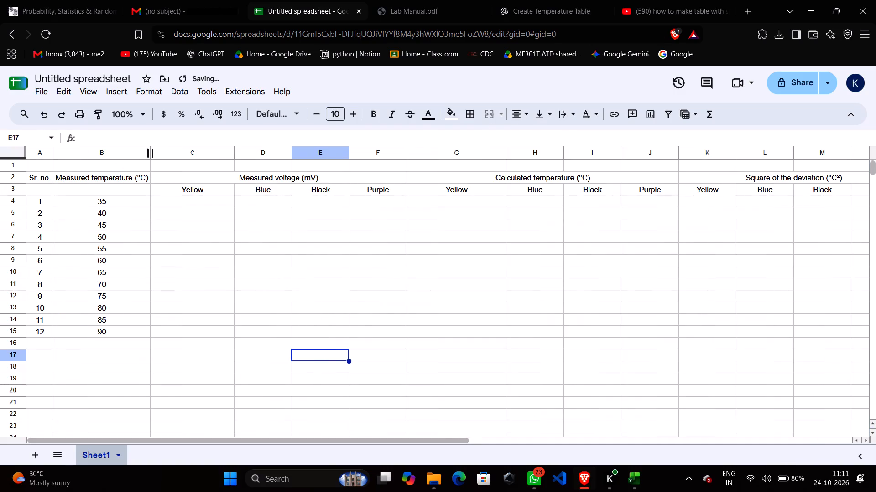
double_click(236, 156)
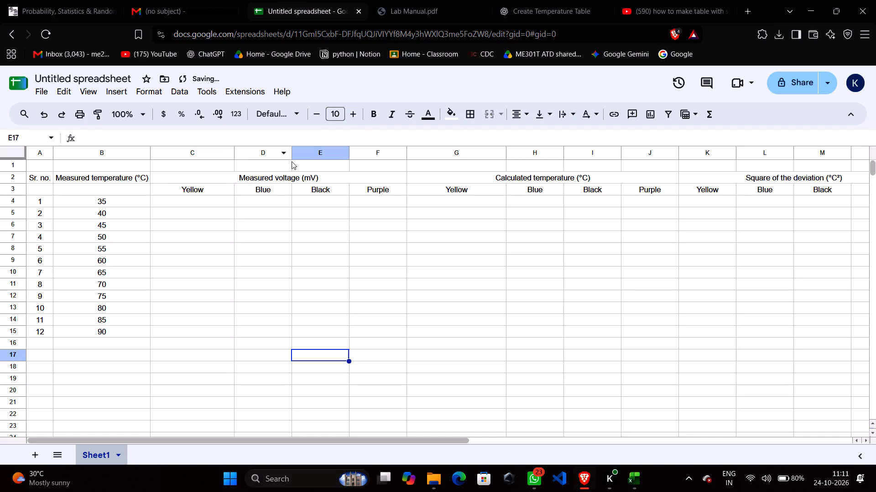
double_click(295, 155)
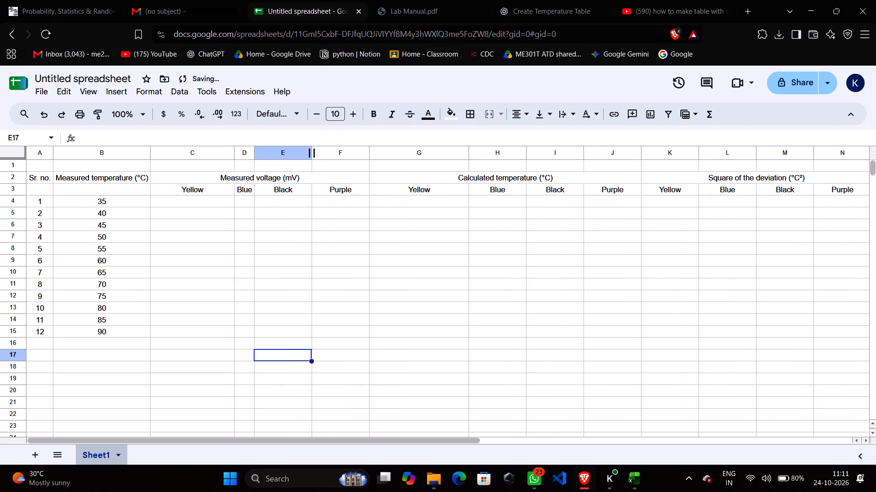
double_click(313, 152)
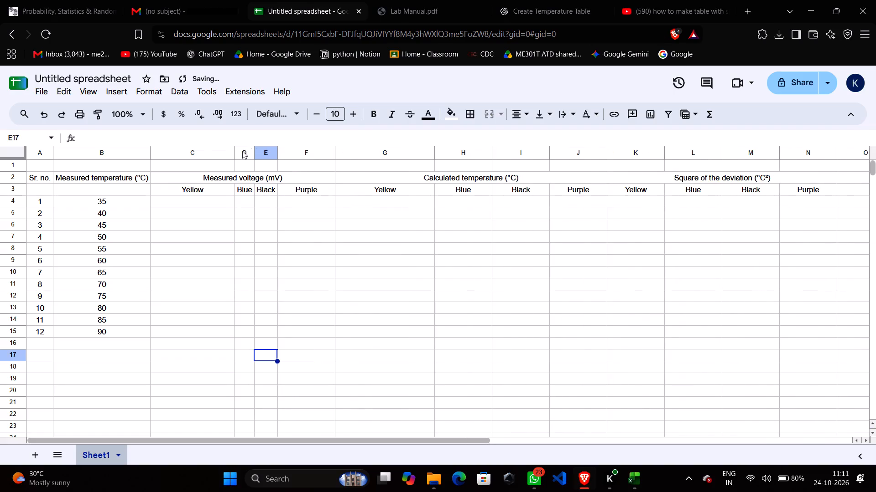
double_click(235, 151)
double_click(234, 151)
double_click(336, 156)
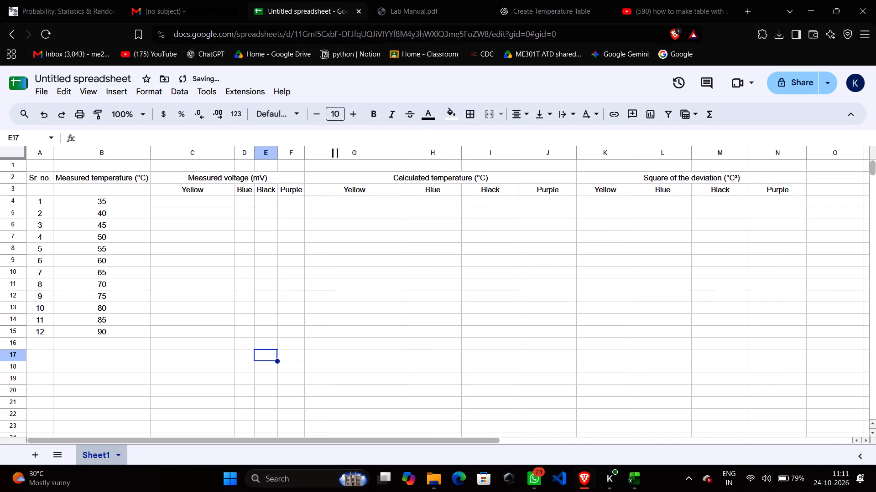
Under Measured voltage (mV), narrow the Yellow column C and slightly widen the Blue, Black and Purple columns D to F.
left_click_drag(234, 154, 209, 154)
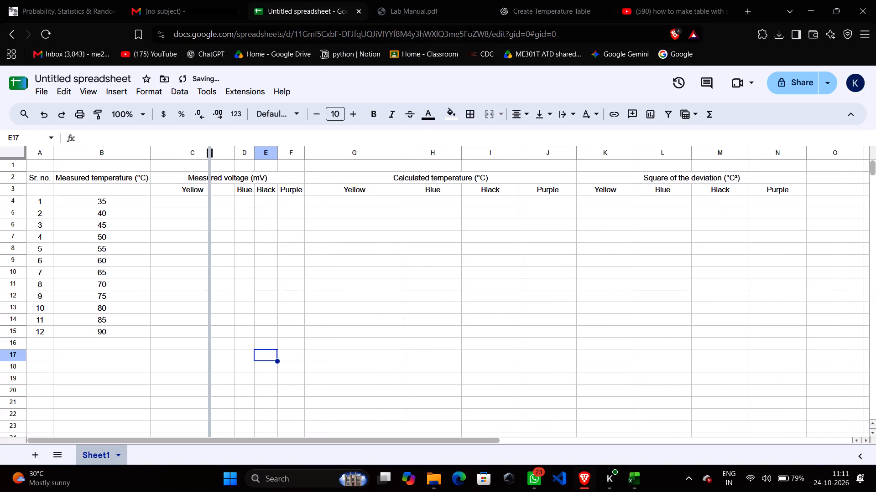
left_click_drag(209, 154, 208, 154)
left_click_drag(208, 154, 200, 154)
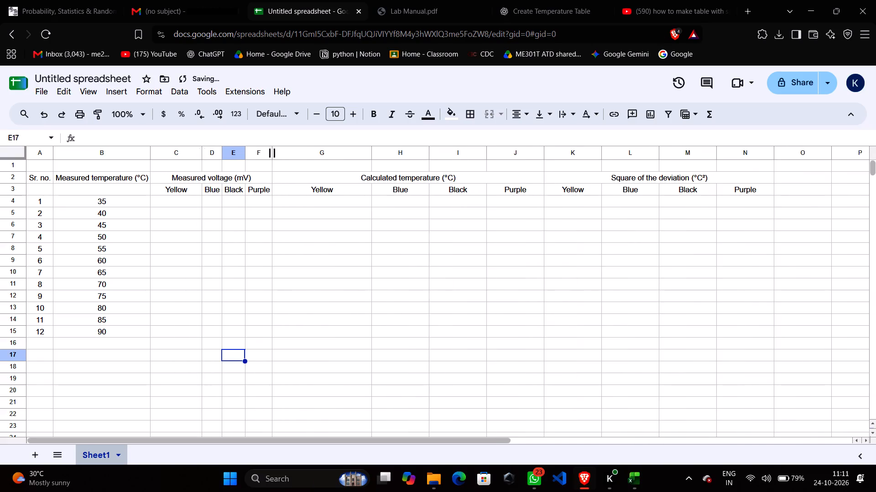
double_click(271, 154)
left_click_drag(204, 154, 197, 153)
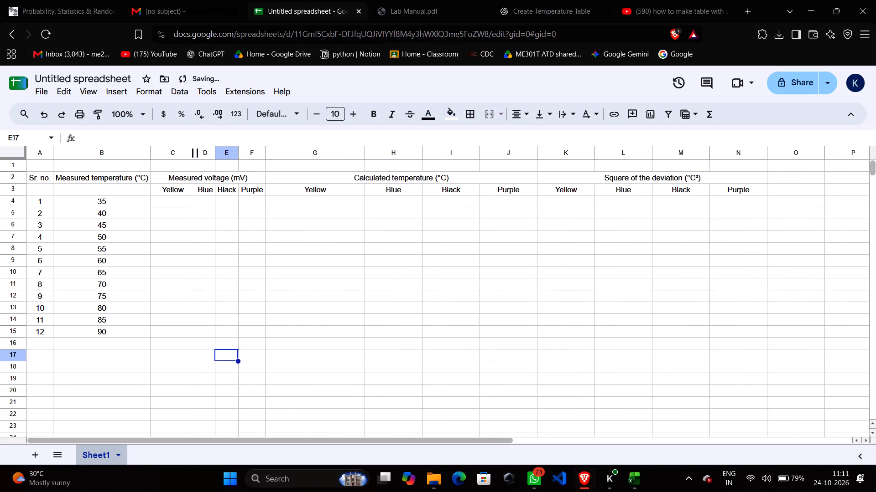
left_click(196, 153)
left_click(193, 154)
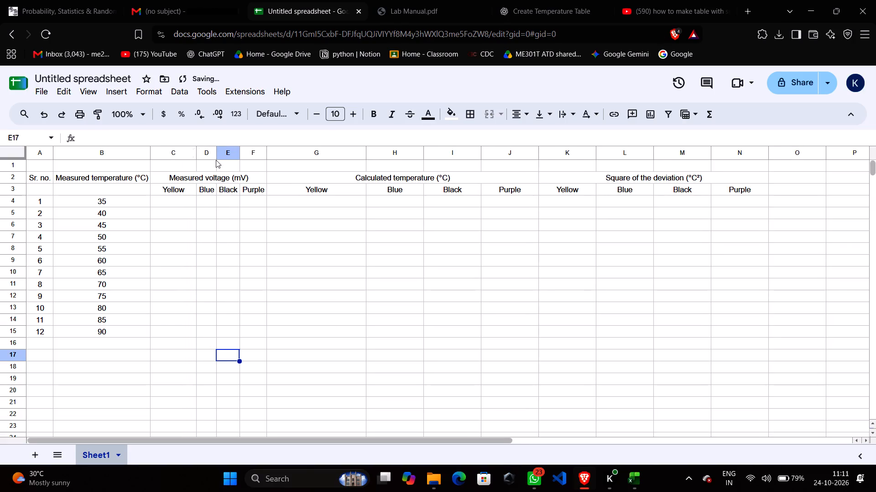
left_click_drag(217, 155, 224, 157)
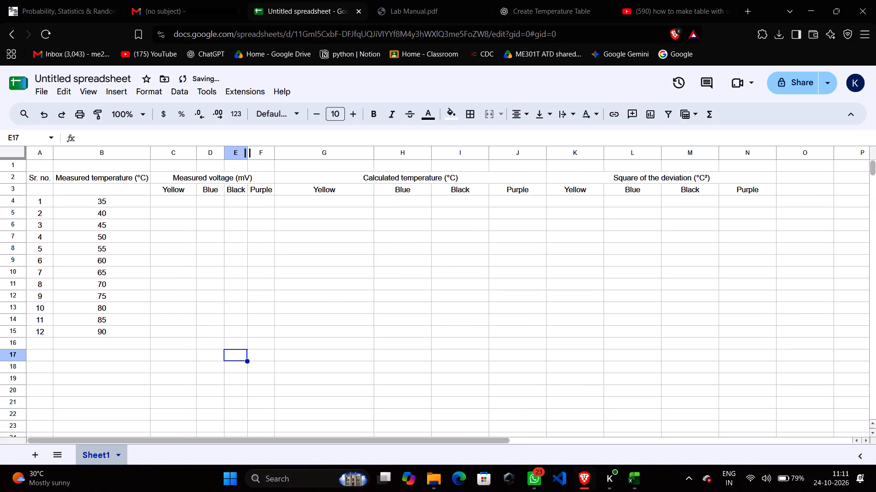
left_click_drag(249, 152, 255, 153)
left_click_drag(255, 153, 260, 155)
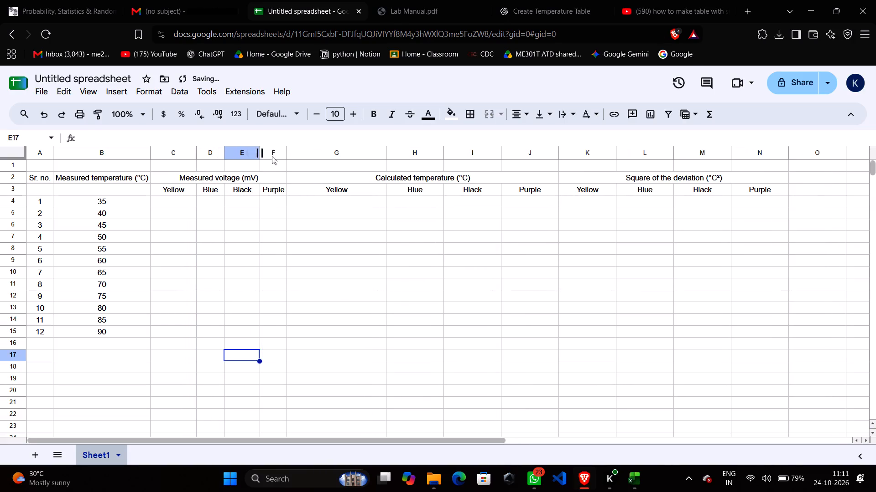
left_click_drag(287, 154, 294, 154)
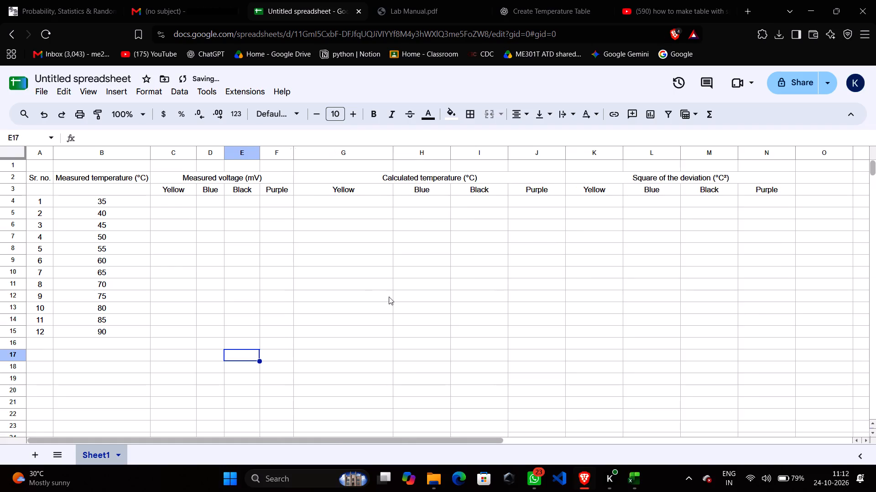
Auto-fit the Blue, Black and Purple columns H to J under Calculated temperature (°C) to their contents.
double_click(449, 153)
double_click(469, 151)
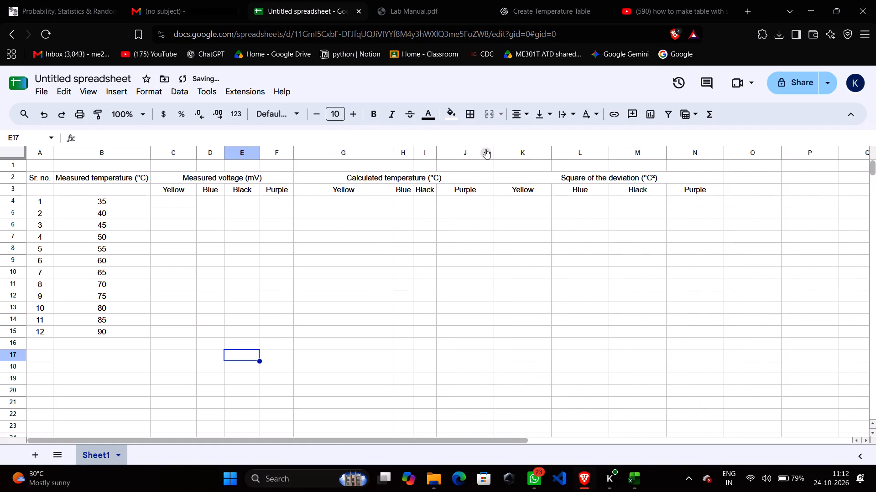
double_click(494, 149)
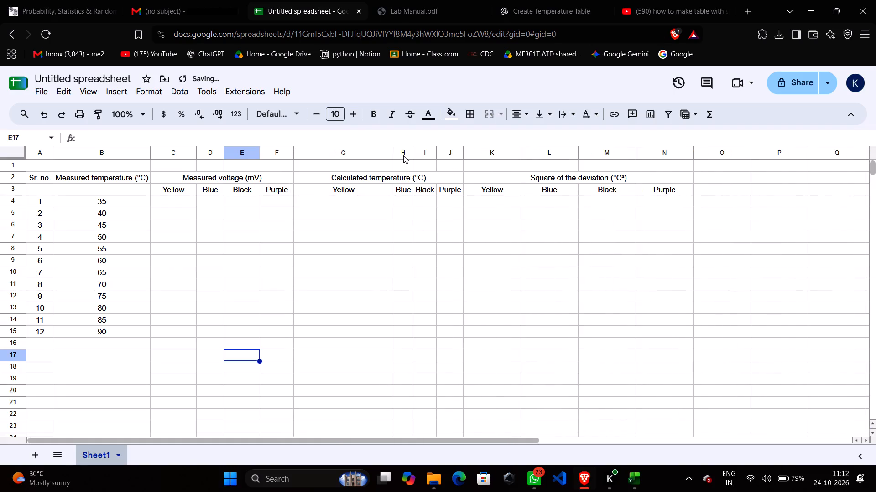
double_click(395, 154)
Under Calculated temperature (°C), narrow the Yellow column G and slightly widen the Blue, Black and Purple columns H to J.
left_click_drag(393, 156, 376, 156)
left_click_drag(376, 156, 365, 157)
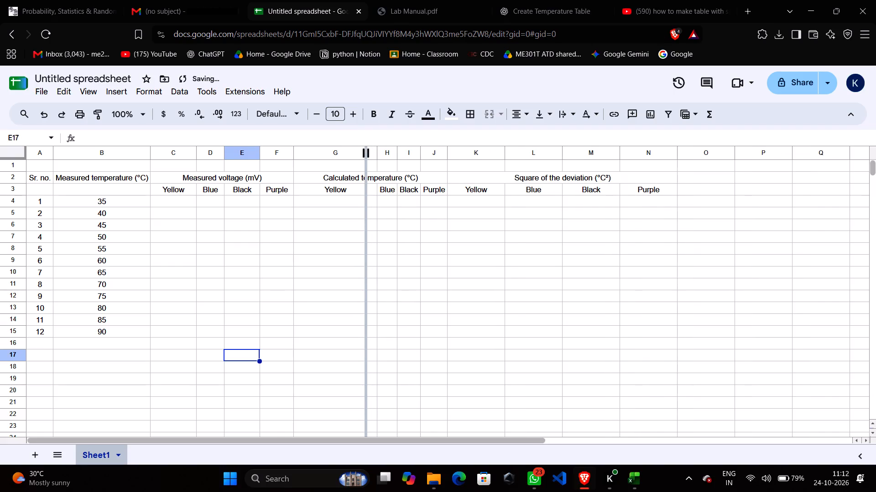
left_click_drag(365, 157, 363, 157)
left_click_drag(363, 157, 354, 159)
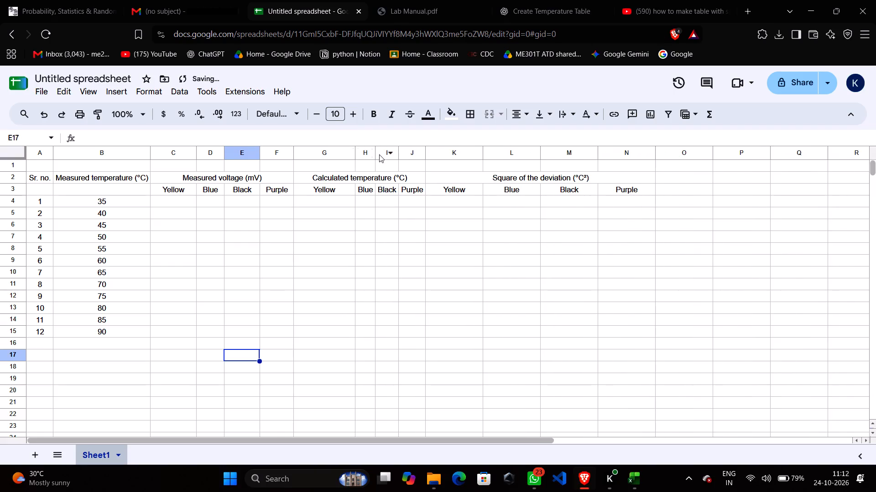
left_click_drag(356, 152, 352, 152)
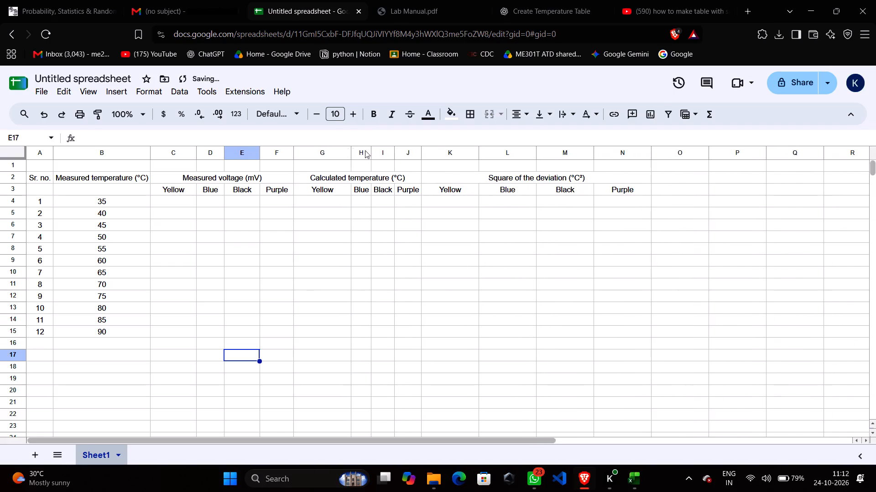
left_click_drag(371, 149, 376, 150)
left_click_drag(376, 150, 378, 150)
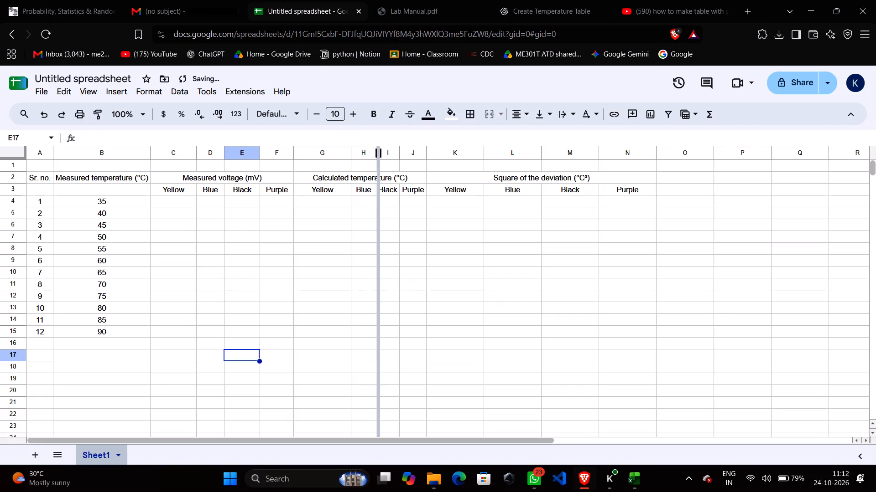
left_click_drag(378, 150, 384, 153)
left_click_drag(408, 150, 415, 157)
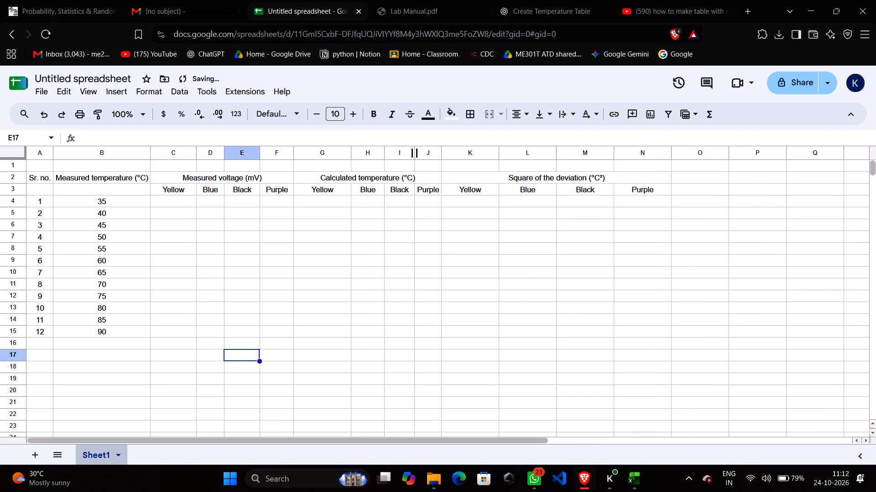
left_click(415, 157)
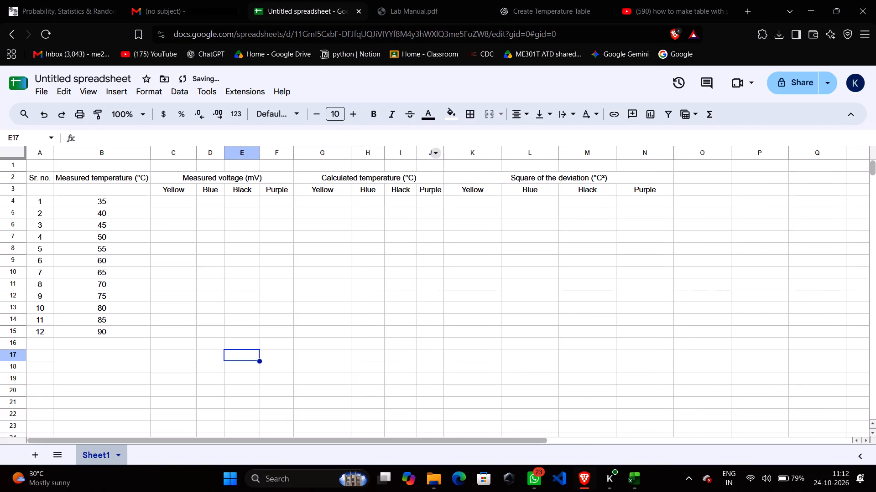
left_click_drag(443, 152, 447, 155)
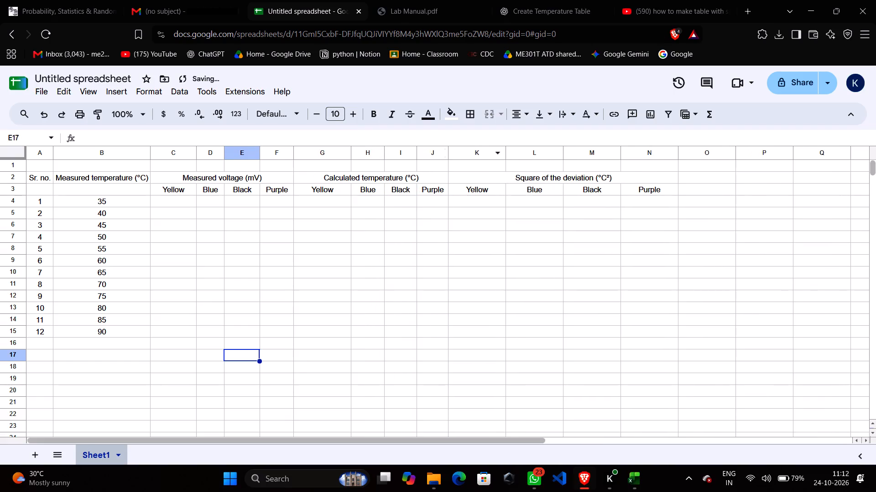
Narrow the four colour columns K to N under Square of the deviation (°C²), giving the adjacent Purple column J slightly more width.
left_click_drag(508, 153, 502, 158)
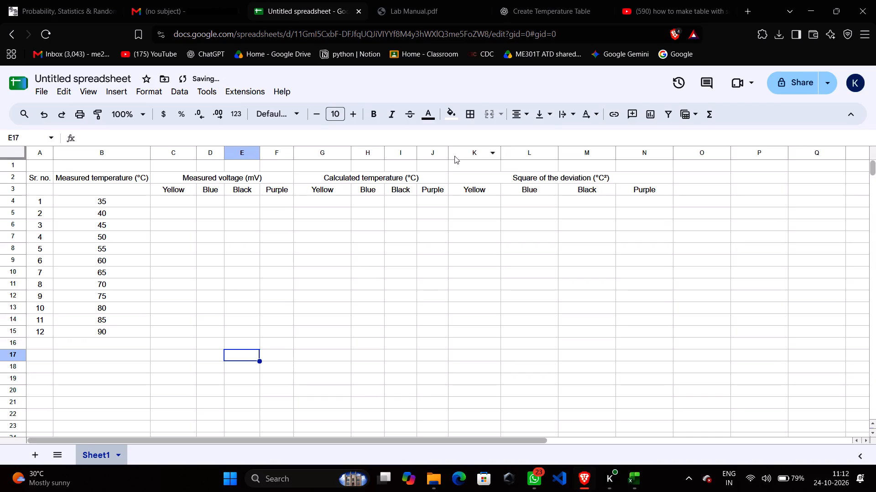
left_click_drag(448, 151, 456, 151)
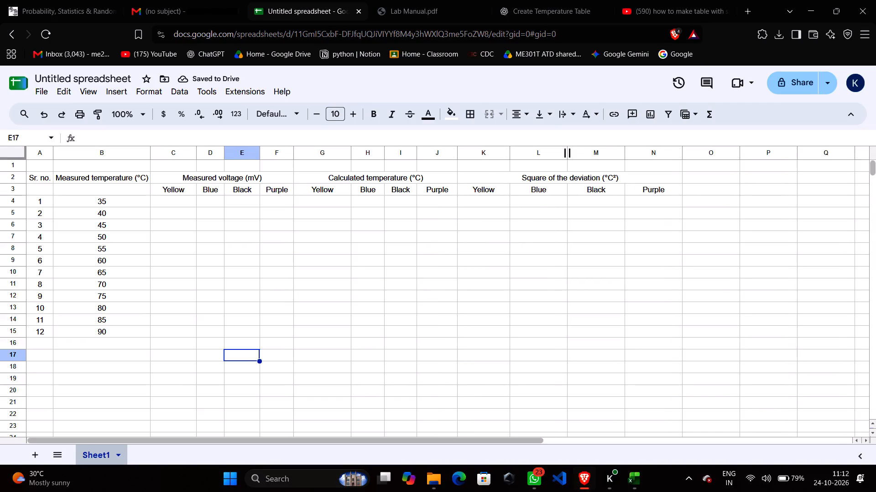
left_click_drag(569, 148, 558, 154)
left_click_drag(558, 154, 554, 155)
left_click_drag(611, 154, 605, 157)
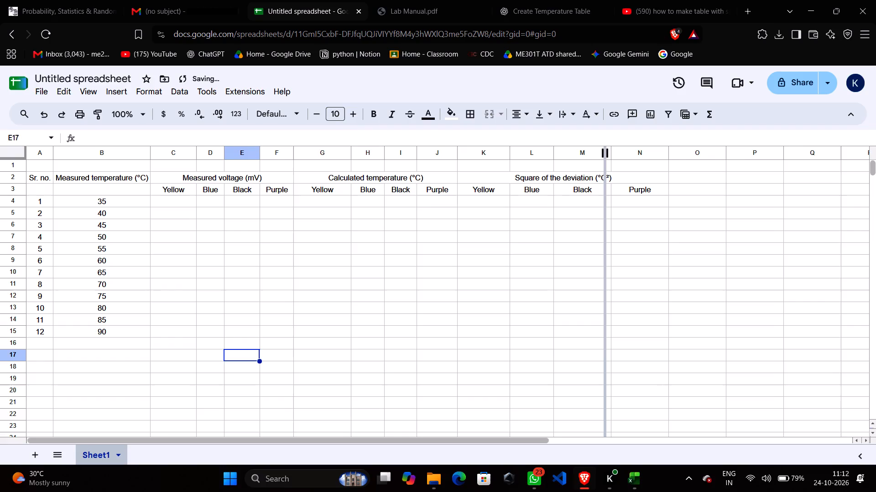
left_click_drag(605, 157, 601, 157)
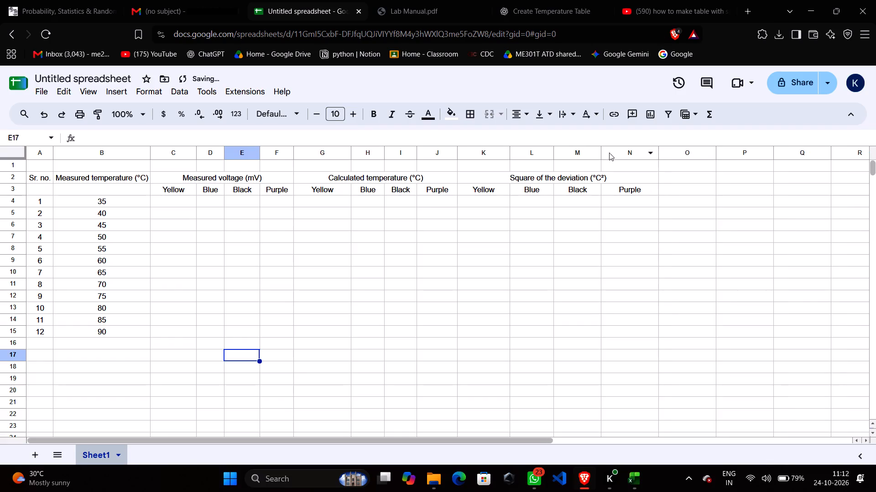
left_click_drag(604, 153, 599, 155)
left_click_drag(653, 152, 636, 157)
left_click(636, 157)
left_click(766, 318)
scroll(480, 340, "up", 4)
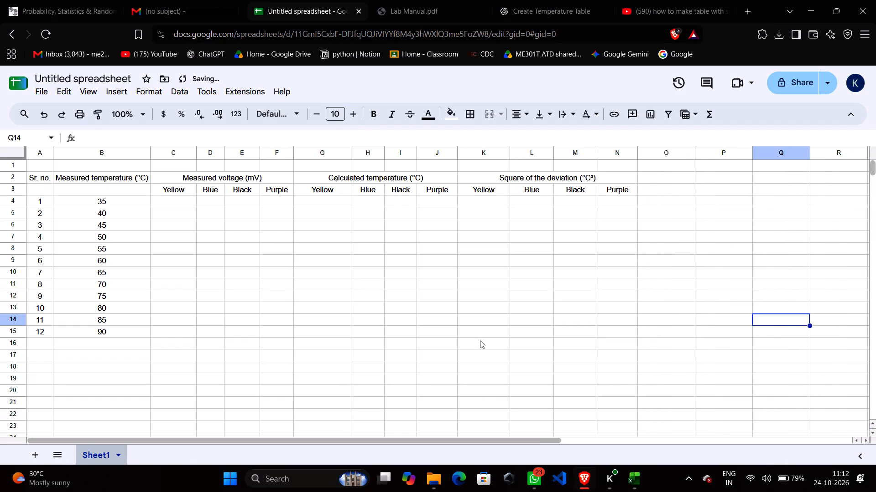
scroll(480, 340, "up", 1)
Make the five main headings in row 2 bold, from Sr. no. through Square of the deviation (°C²).
left_click(42, 177)
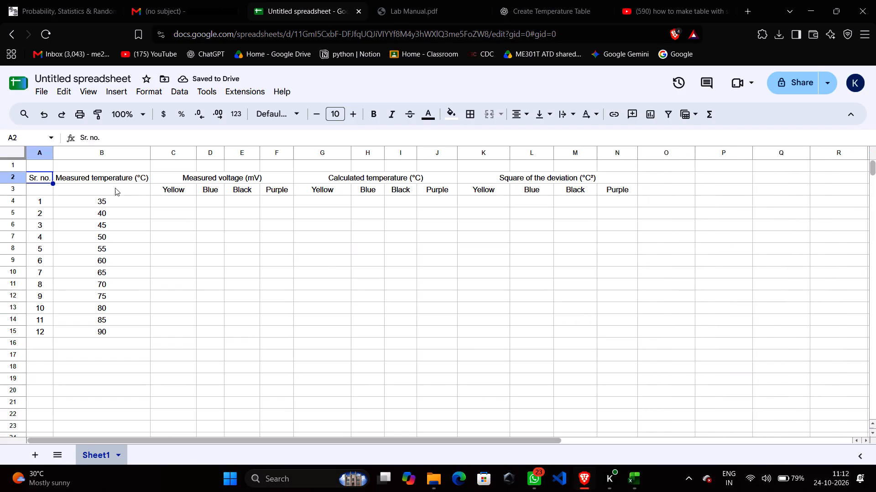
left_click(129, 178, "ctrl")
left_click(217, 178, "ctrl")
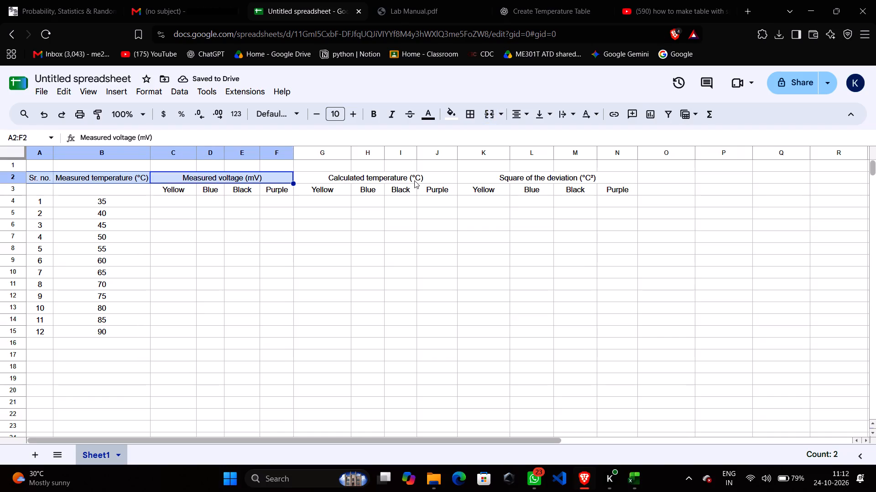
left_click(414, 180, "ctrl")
left_click(562, 180, "ctrl")
left_click(373, 118)
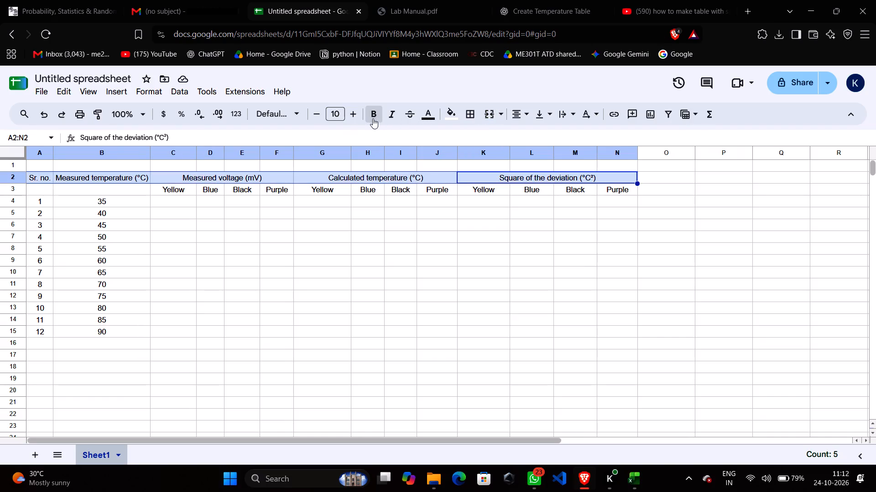
left_click(487, 288)
scroll(768, 344, "up", 4)
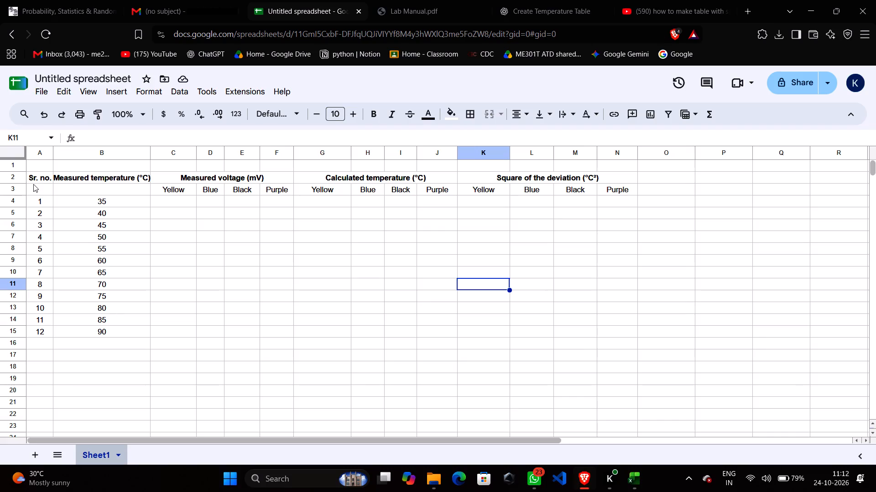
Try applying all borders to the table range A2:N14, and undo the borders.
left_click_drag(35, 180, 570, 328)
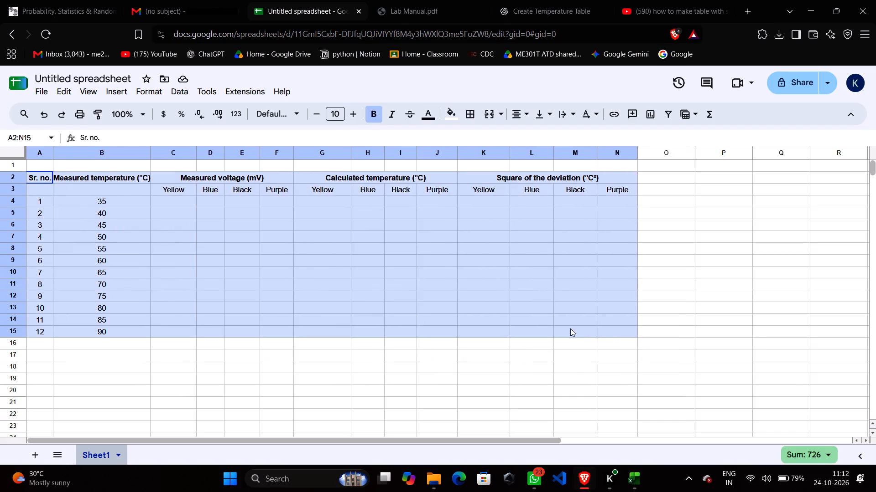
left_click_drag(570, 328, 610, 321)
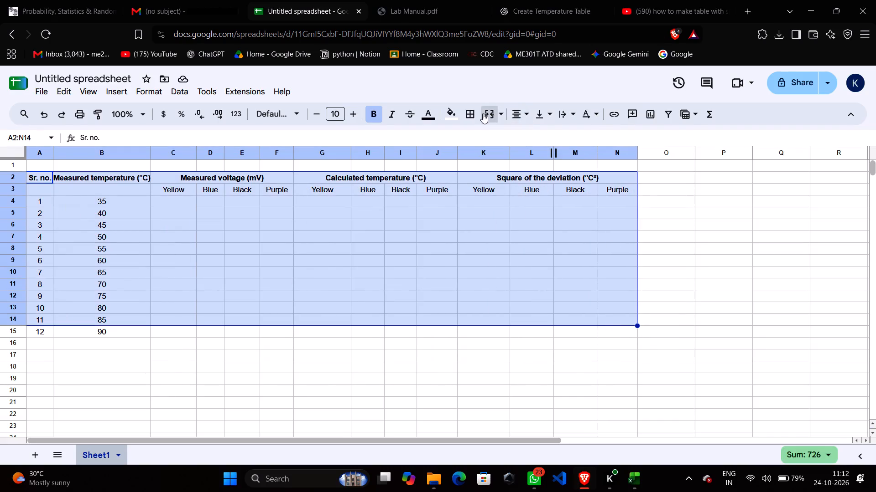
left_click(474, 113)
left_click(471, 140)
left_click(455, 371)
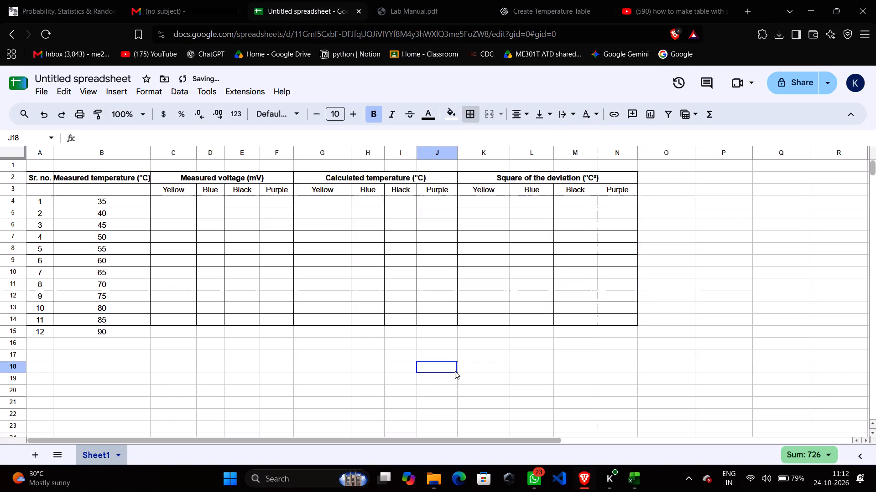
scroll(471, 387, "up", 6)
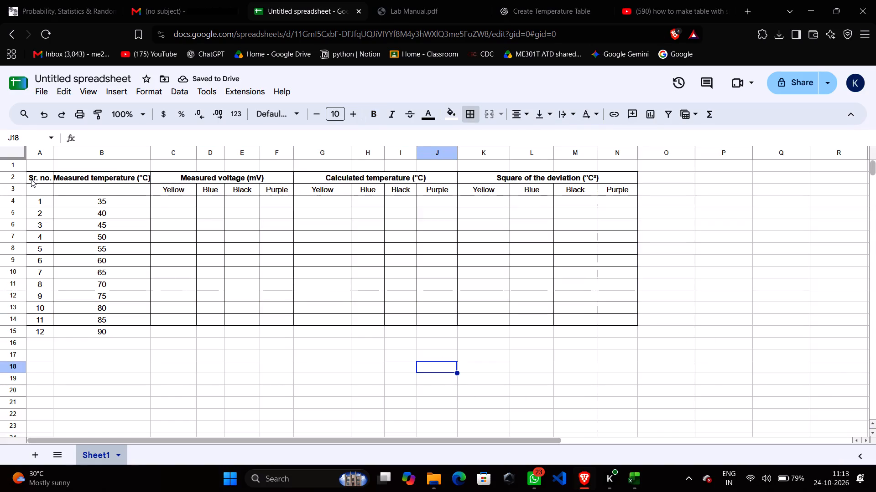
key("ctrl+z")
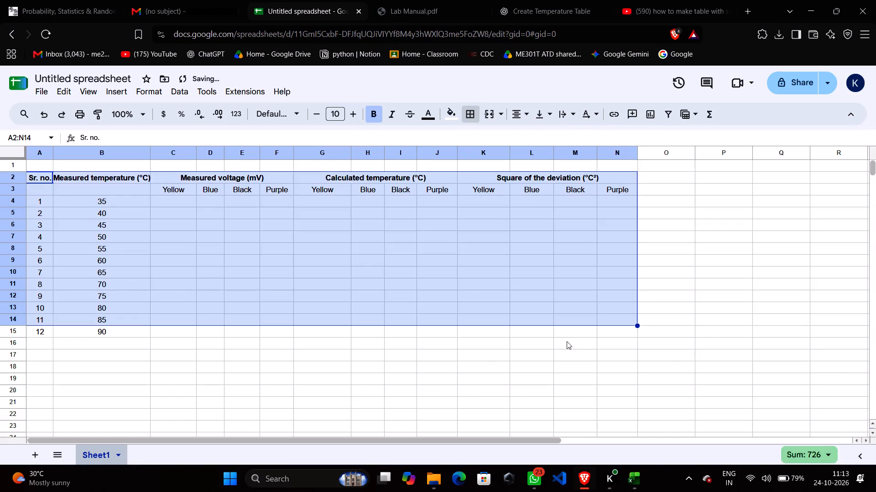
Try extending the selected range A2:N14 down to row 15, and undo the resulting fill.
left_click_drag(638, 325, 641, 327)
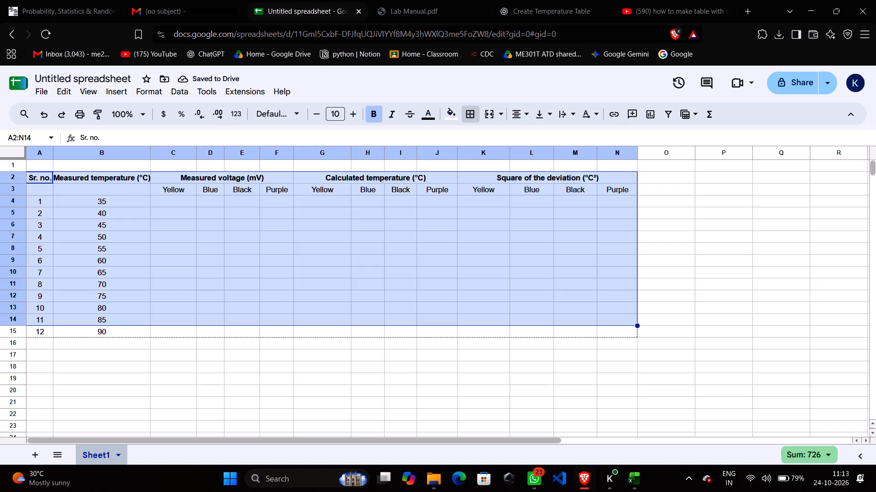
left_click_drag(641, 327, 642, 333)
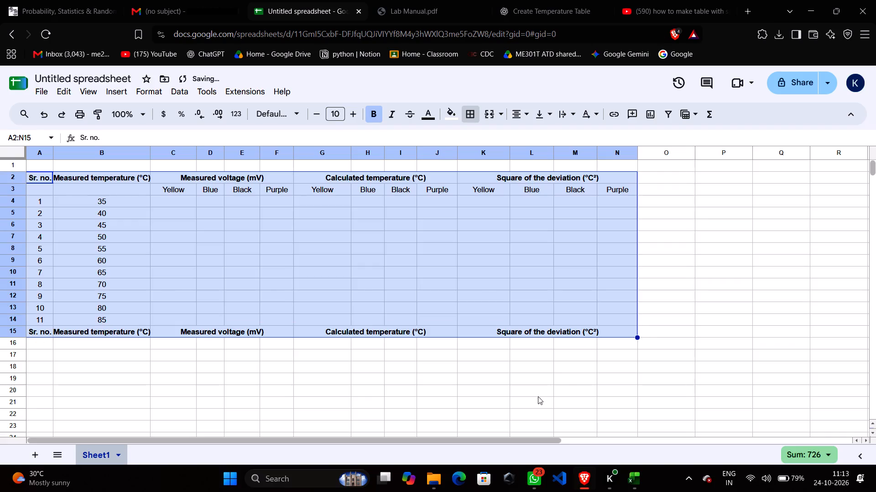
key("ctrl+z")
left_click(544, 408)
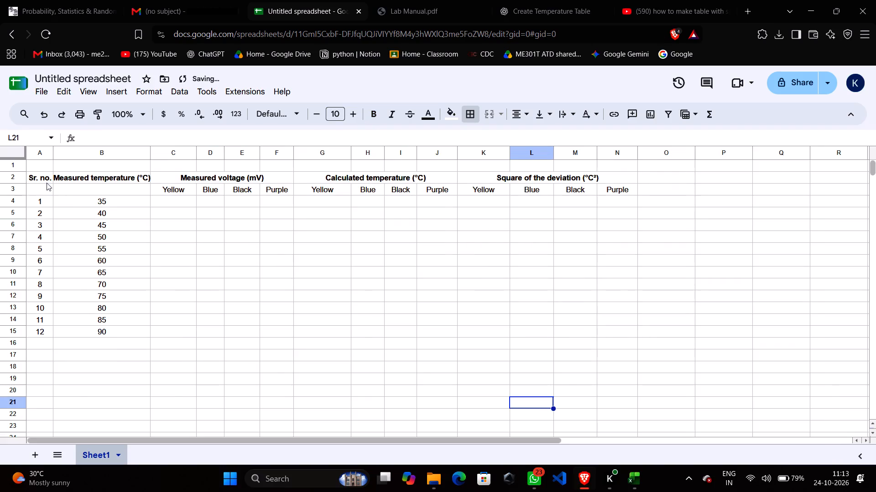
Apply all borders to the whole table, range A2:N15, including the row for Sr. no. 12.
left_click_drag(40, 177, 390, 336)
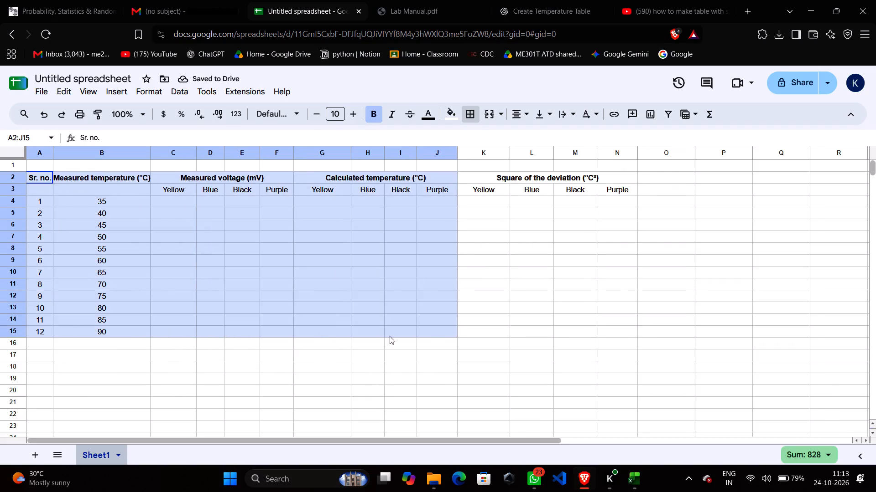
left_click_drag(390, 336, 571, 330)
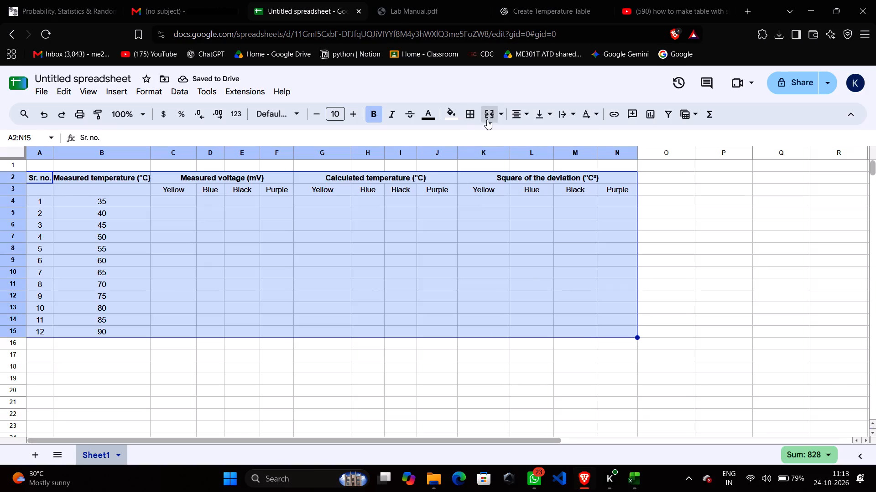
left_click(470, 115)
left_click(475, 141)
left_click(454, 359)
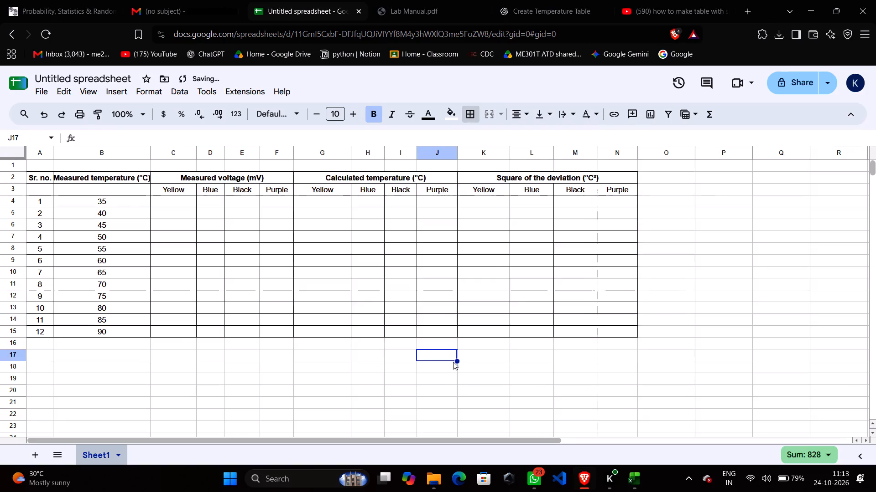
scroll(452, 381, "up", 6)
scroll(530, 400, "up", 4)
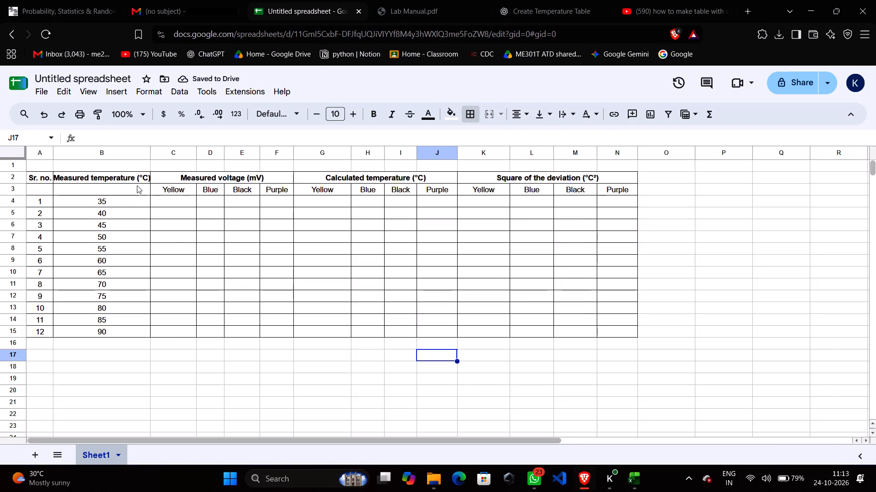
Slightly widen column B so the Measured temperature (°C) heading has space on both sides.
double_click(153, 157)
double_click(153, 157)
left_click_drag(153, 157, 162, 156)
left_click_drag(152, 153, 157, 153)
left_click(157, 153)
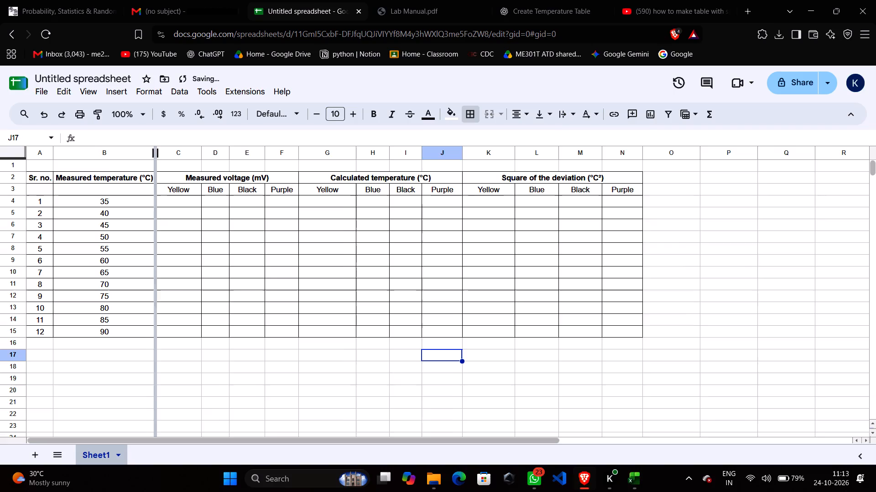
left_click(199, 377)
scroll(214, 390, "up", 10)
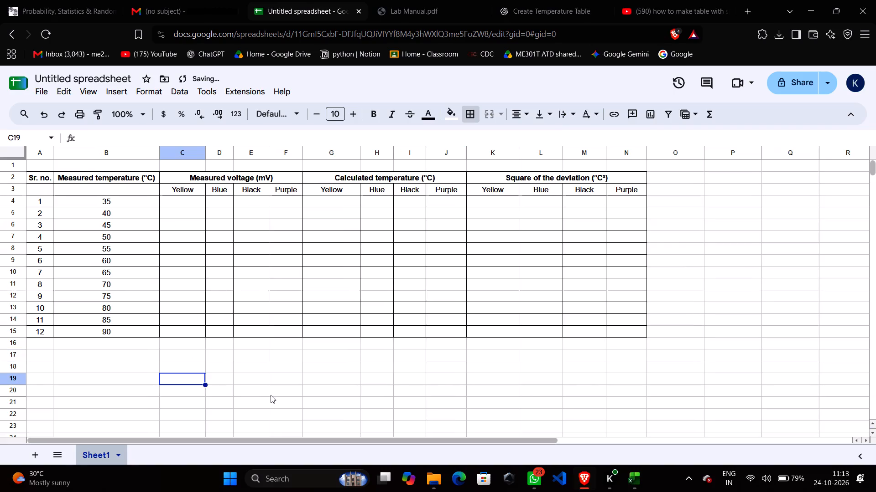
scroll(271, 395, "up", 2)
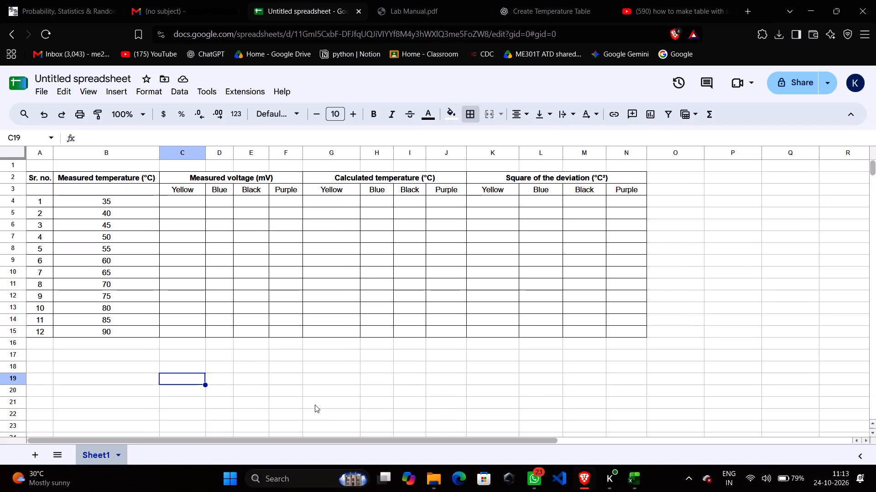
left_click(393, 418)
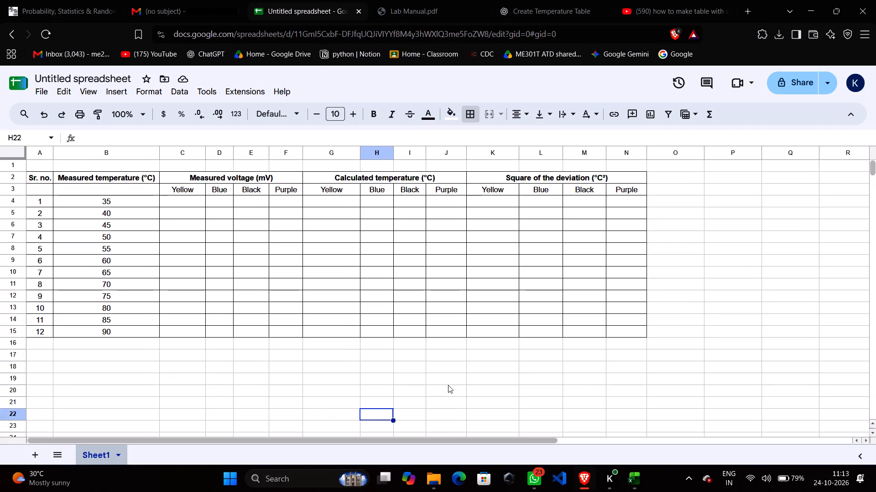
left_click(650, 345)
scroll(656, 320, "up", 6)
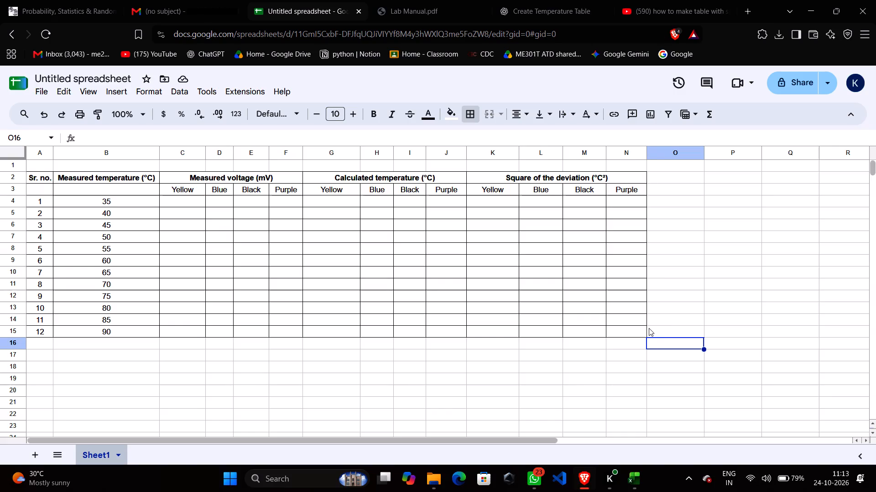
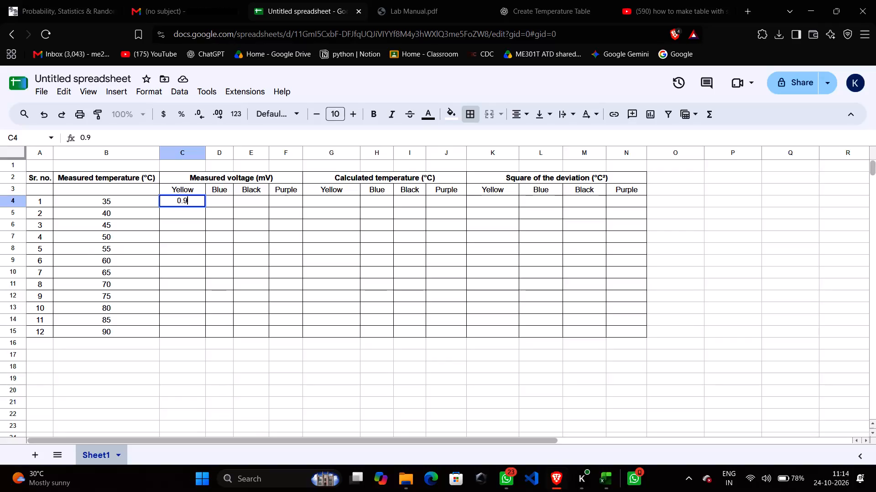
Enter 0.9, 1.7 and 1.4 as the Yellow measured voltages in cells C4 to C6.
key("Return")
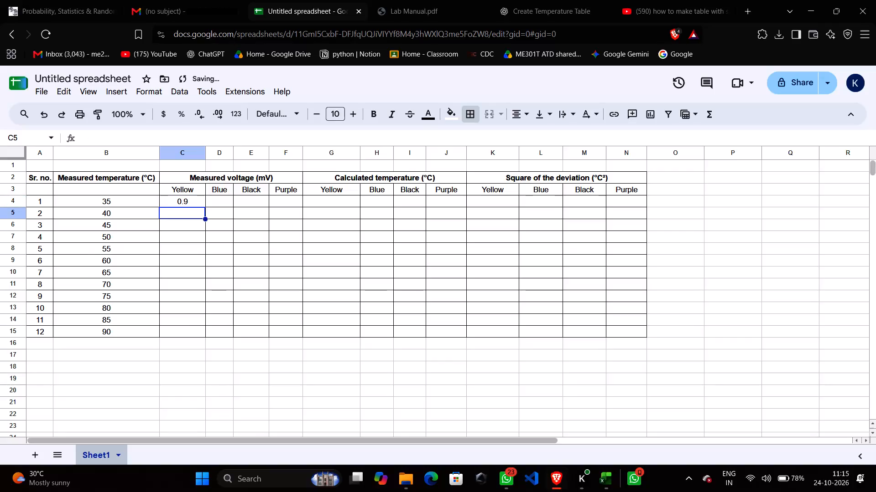
type("1.7")
key("Return")
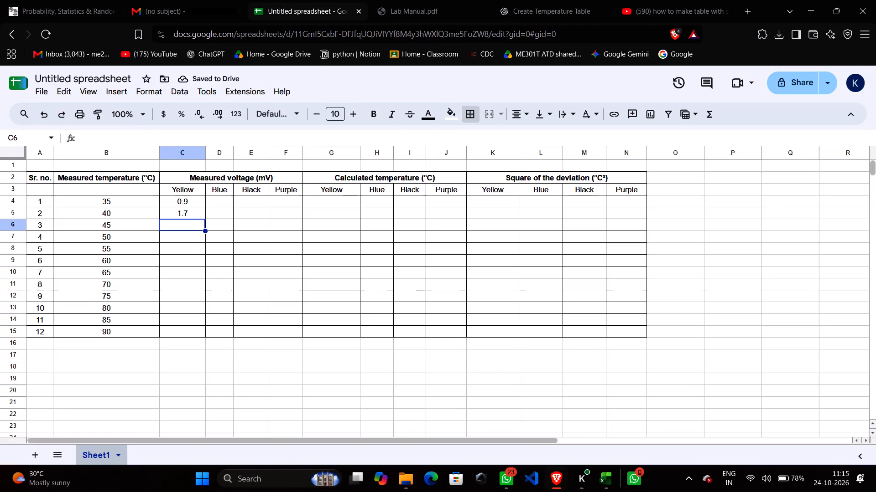
type("1.4")
key("Return")
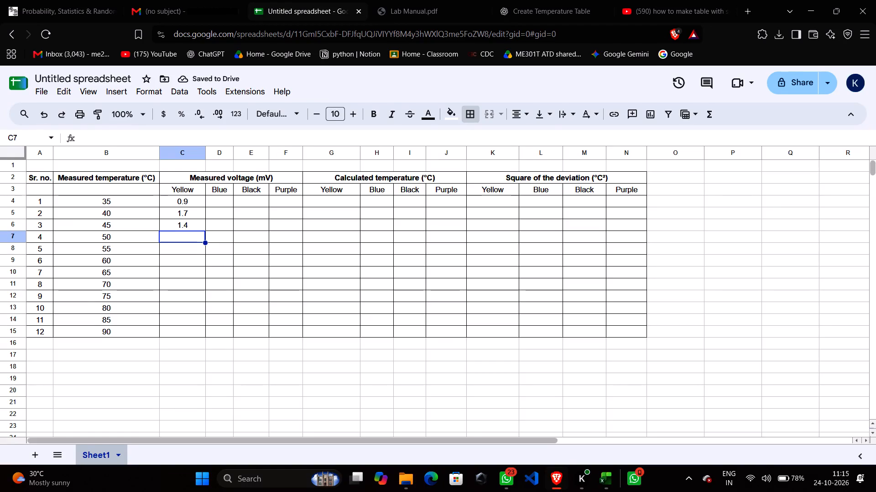
Change the Yellow measured voltages in C5 and C6 to 1.2 and 1.7.
left_click(190, 210)
type("1.2")
key("Return")
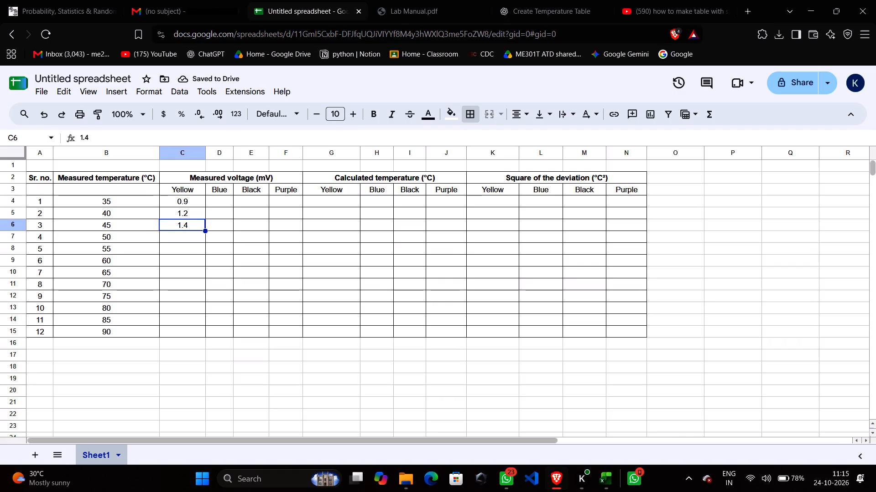
type("1.7")
key("Return")
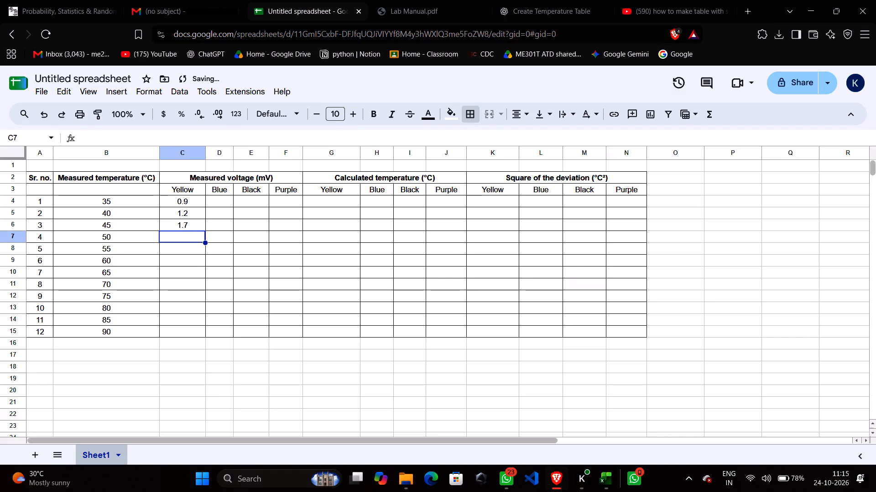
Enter 1.9, 2.1, 2.3 and 2.6 as the Yellow measured voltages in cells C7 to C10.
type("1.9")
key("Return")
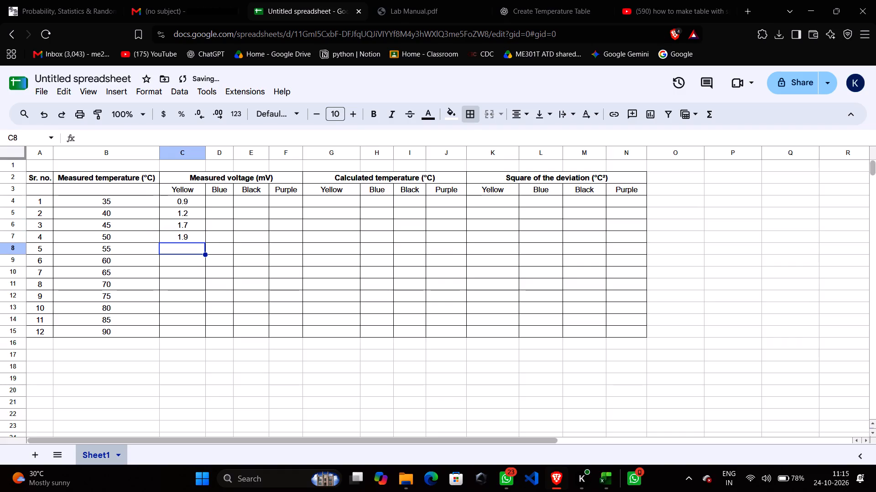
type("2.1")
key("Return")
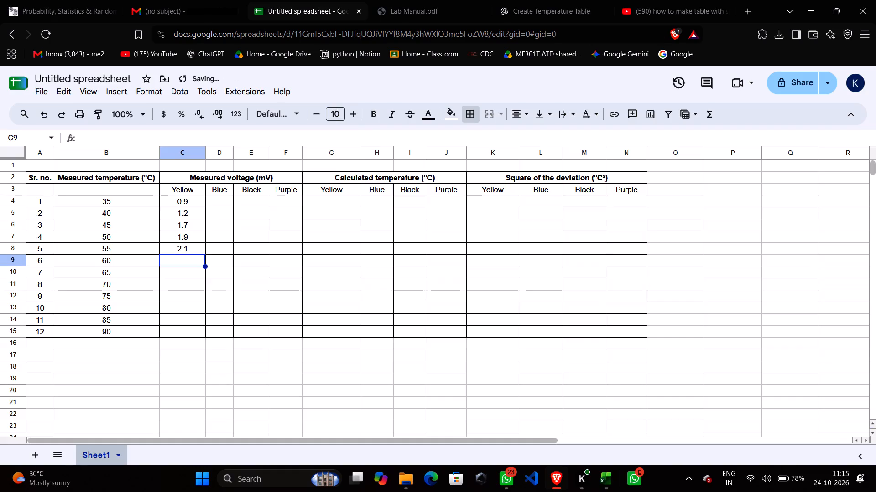
type("2.3")
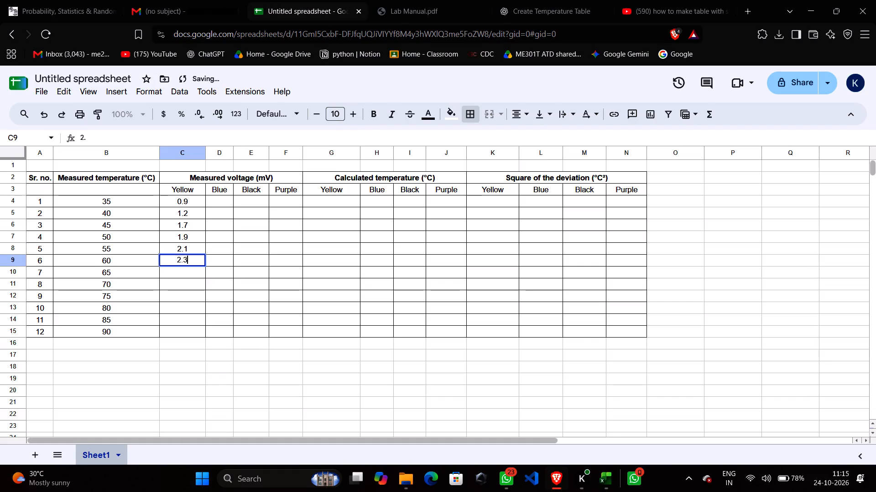
key("Return")
type("2.6")
key("Return")
Enter 2.8, 3.0, 3.2 and 3.4 as the Yellow measured voltages in cells C11 to C14.
type("2.8")
key("Return")
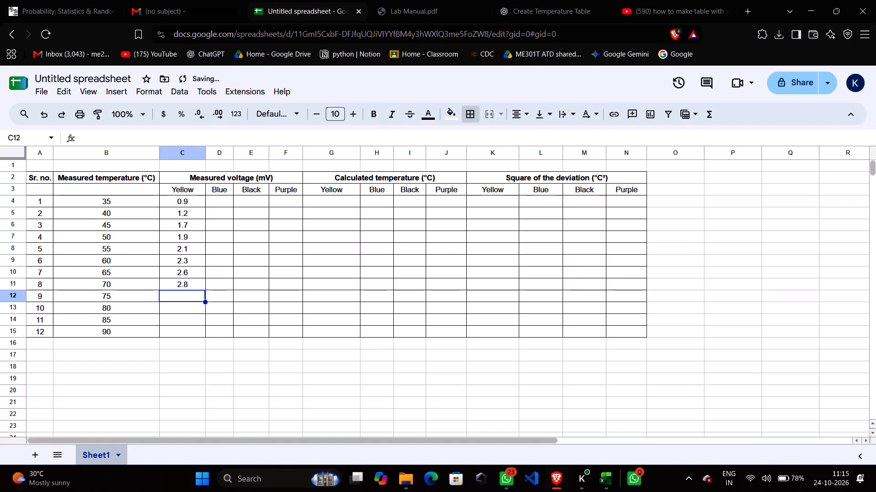
type("3.0")
key("Return")
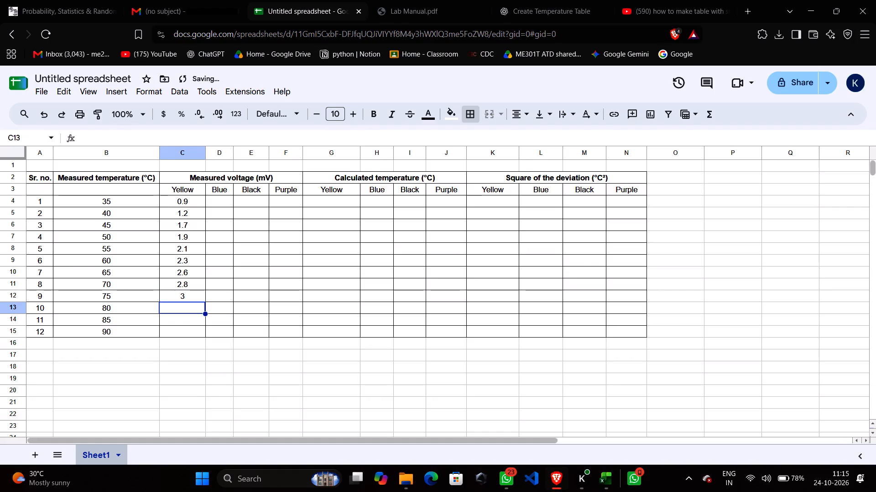
type("3.2")
key("Return")
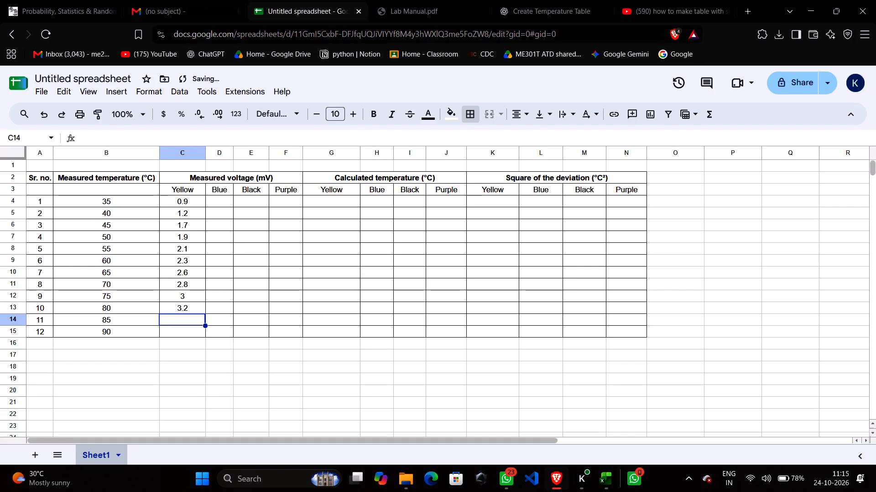
type("3.4")
key("Return")
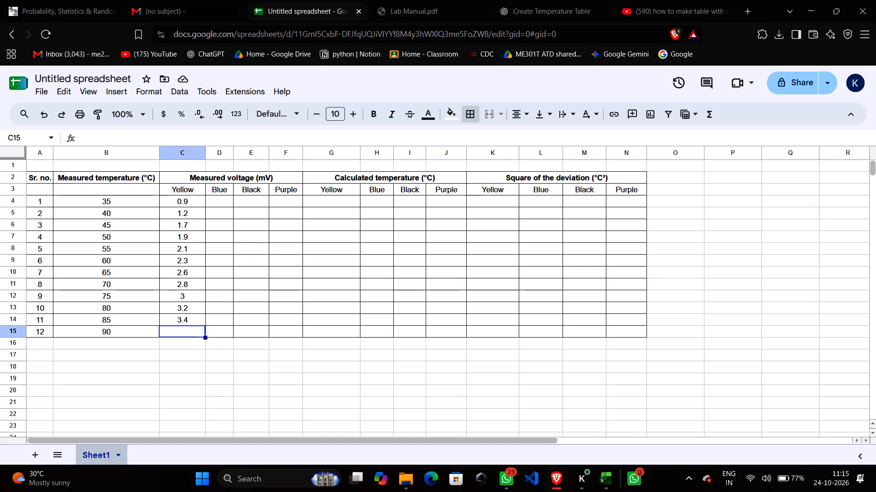
Move the Yellow voltages in C6:C14 down one row to C7:C15, freeing cell C6.
key("Up")
key("Up")
key("Up")
key("Up")
key("Up")
key("Up")
key("Up")
key("Up")
key("Up")
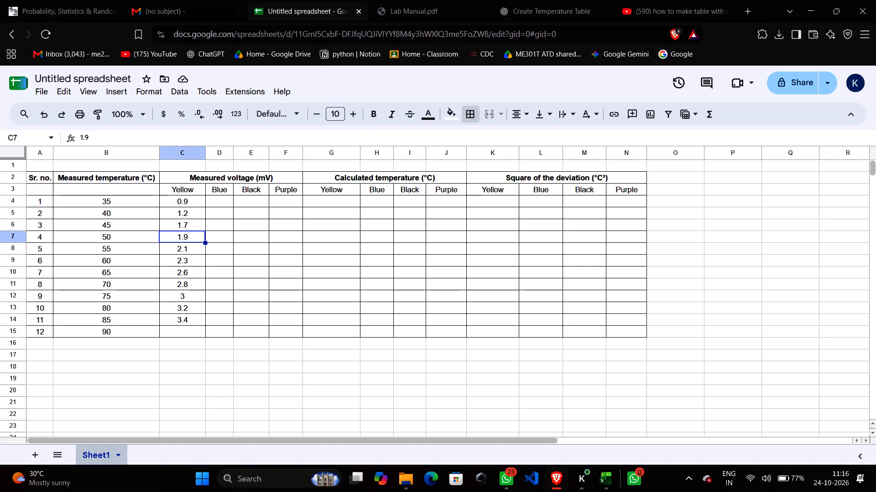
key("shift+Down")
key("shift+Down")
key("shift+Down")
key("shift+Down")
key("shift+Down")
key("shift+Down")
key("shift+Down")
key("shift+Down")
key("shift+Down")
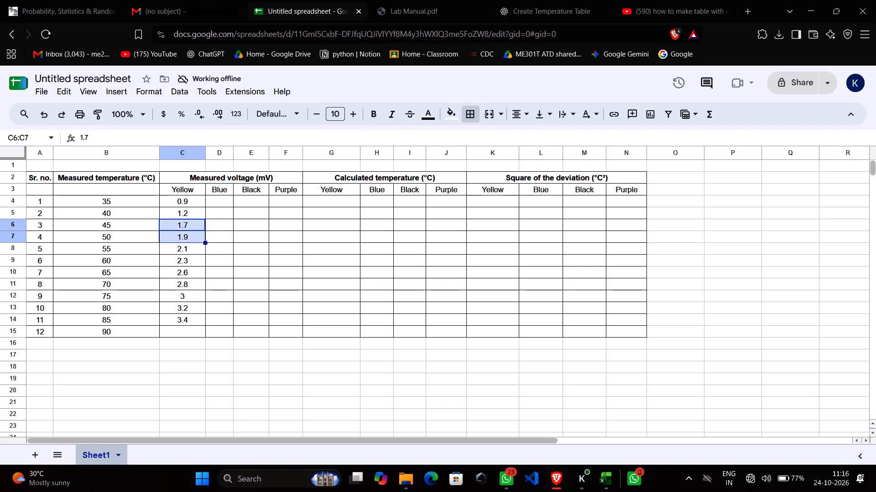
key("shift+Up")
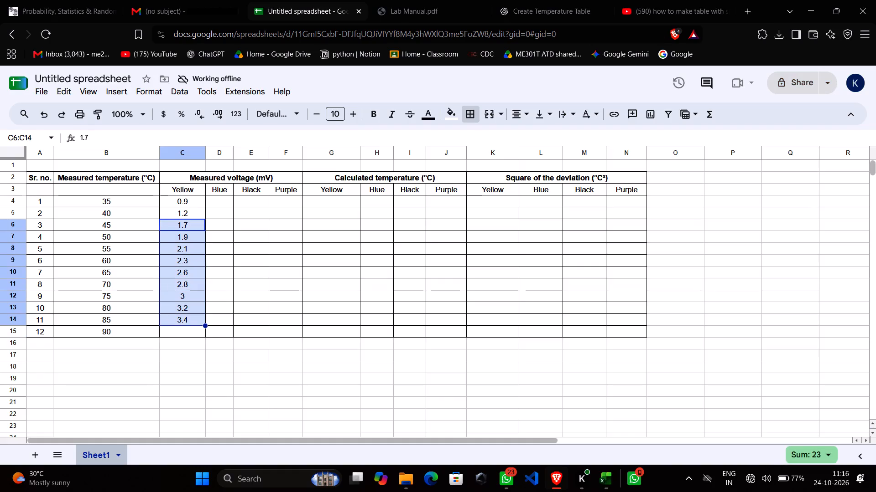
key("ctrl+x")
left_click(182, 233)
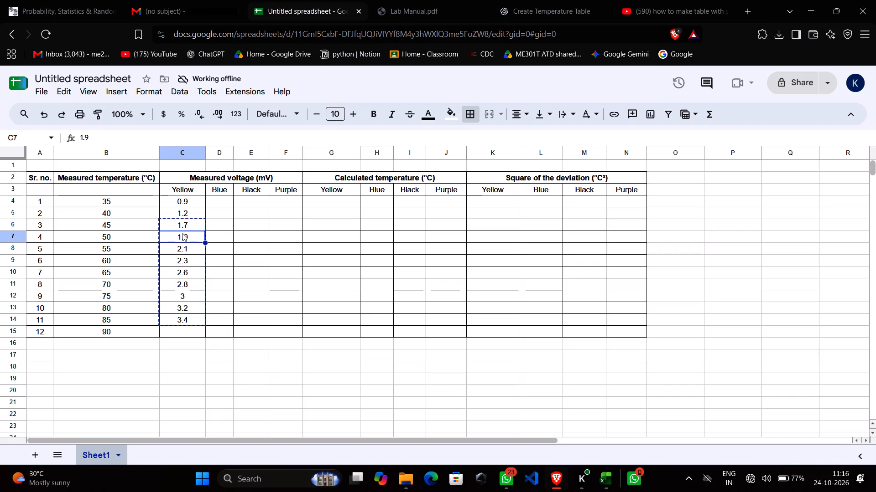
key("ctrl+v")
Enter 1.4 as the Yellow measured voltage in C6 and centre it horizontally.
left_click(189, 228)
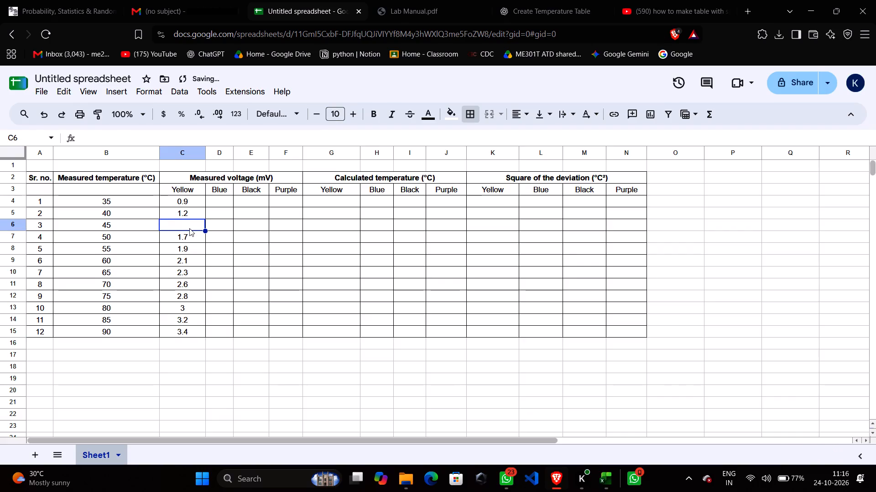
type("1.4")
key("Return")
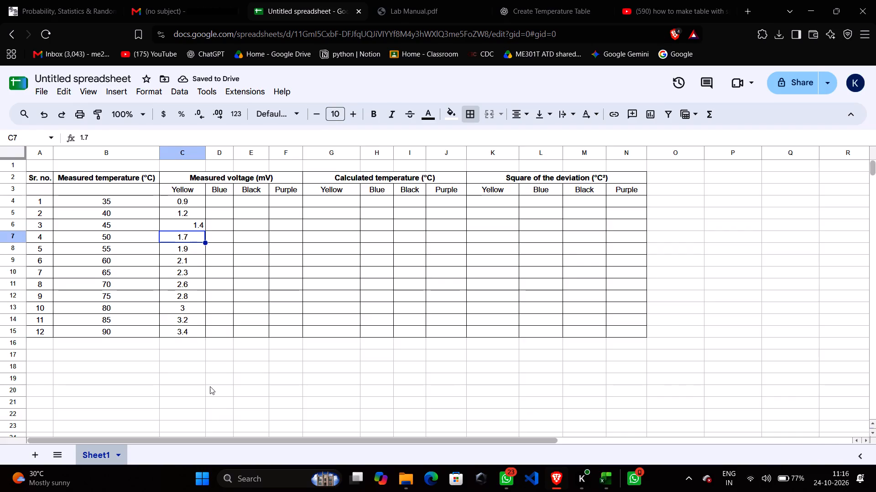
left_click(210, 386)
left_click(194, 227)
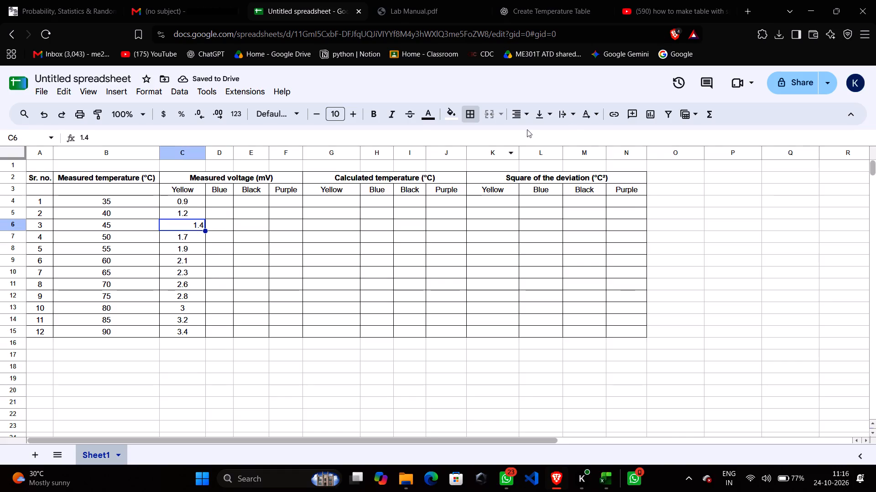
left_click(527, 116)
left_click(533, 133)
left_click(345, 362)
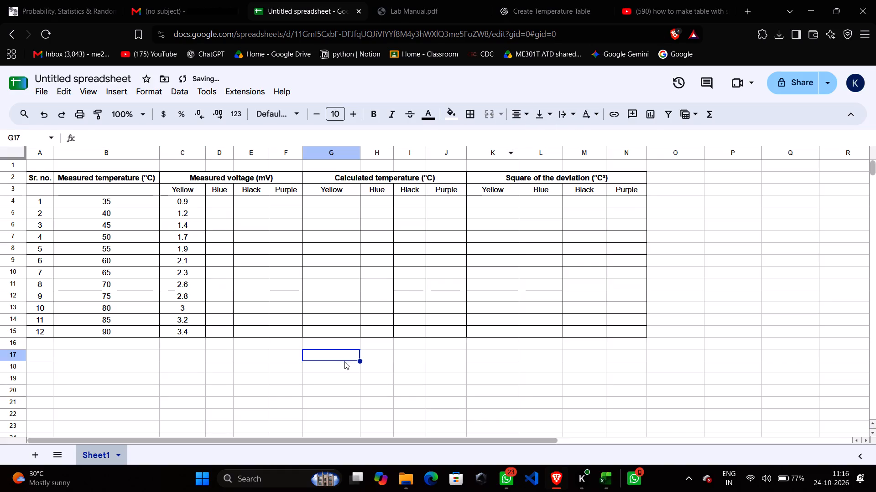
Enter 1.8, 2.0 and 2.2 as the Black measured voltages in cells E4 to E6.
scroll(299, 387, "up", 5)
left_click(223, 200)
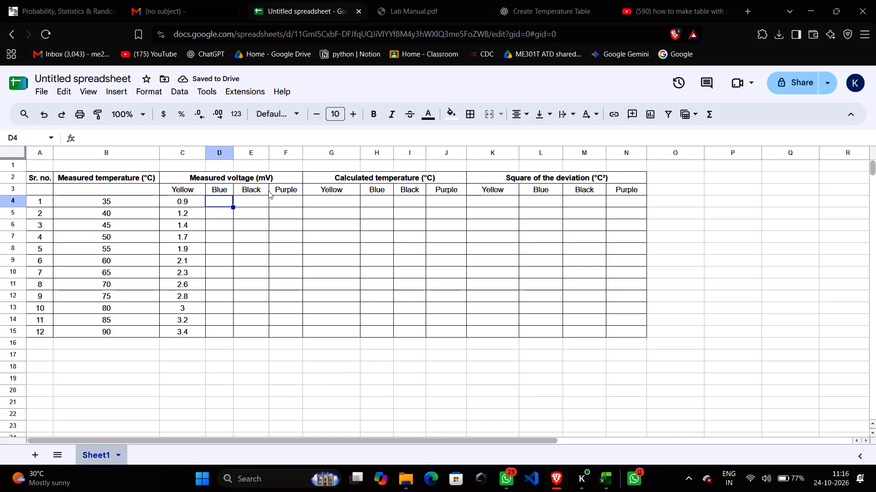
left_click(259, 193)
left_click(253, 200)
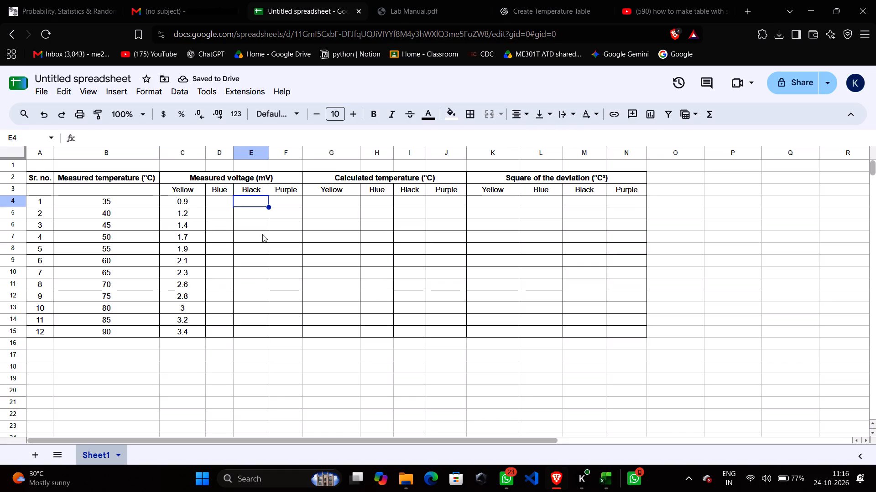
type("1.8")
key("Return")
type("2.0")
key("Return")
type("2.2")
key("Return")
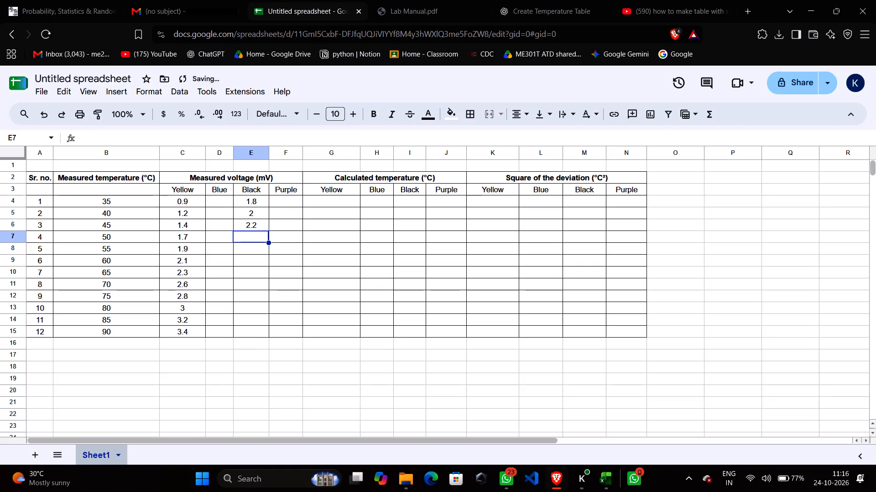
Change the Black measured voltage in E6 to 2.3 and continue with 2.5 in E7 and 2.8 in E8.
key("Up")
type("2.3")
key("Return")
type("2.5")
key("Return")
key("3")
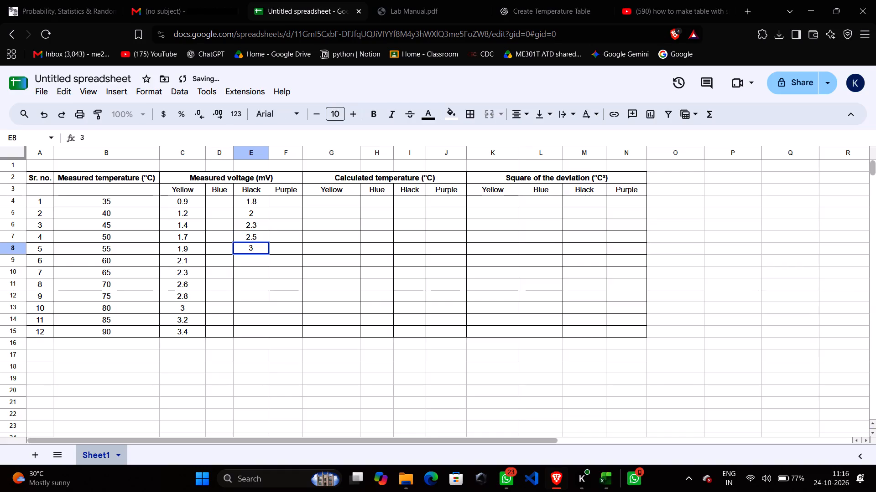
key("BackSpace")
type("2.8")
key("Return")
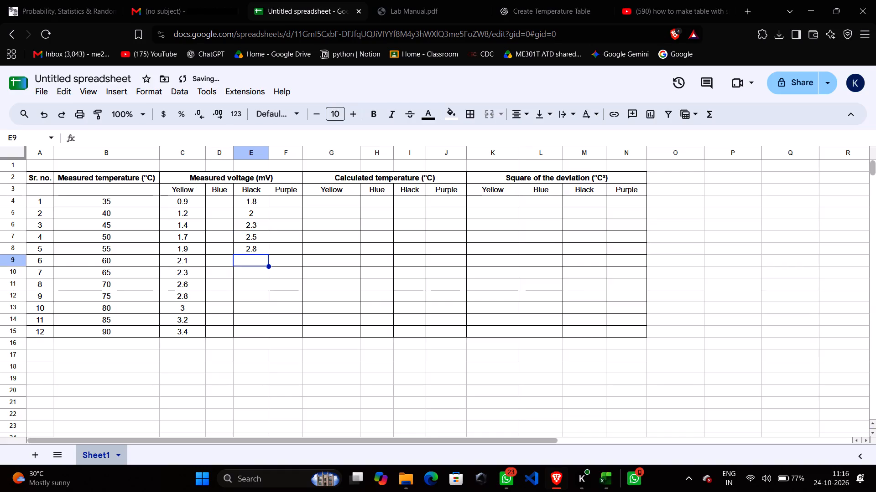
Enter 3.0, 3.3, 3.6 and 3.9 as the Black measured voltages in cells E9 to E12.
type("3.0")
key("Return")
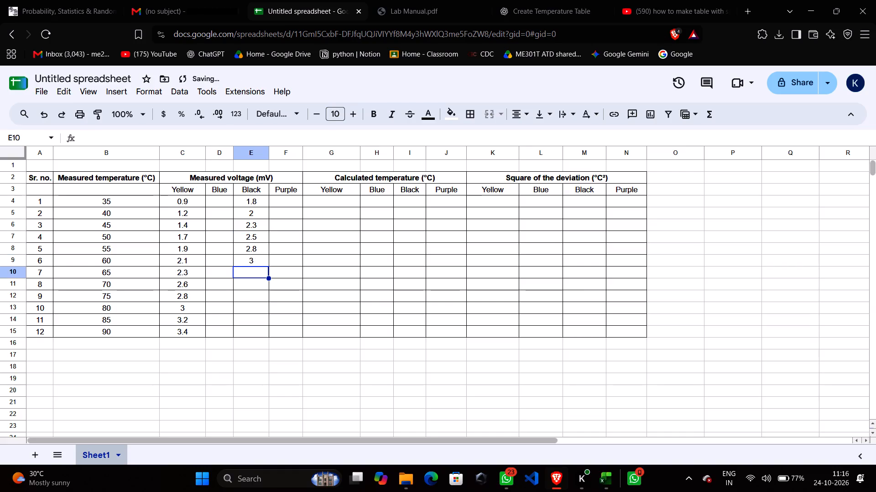
type("3.3")
key("Return")
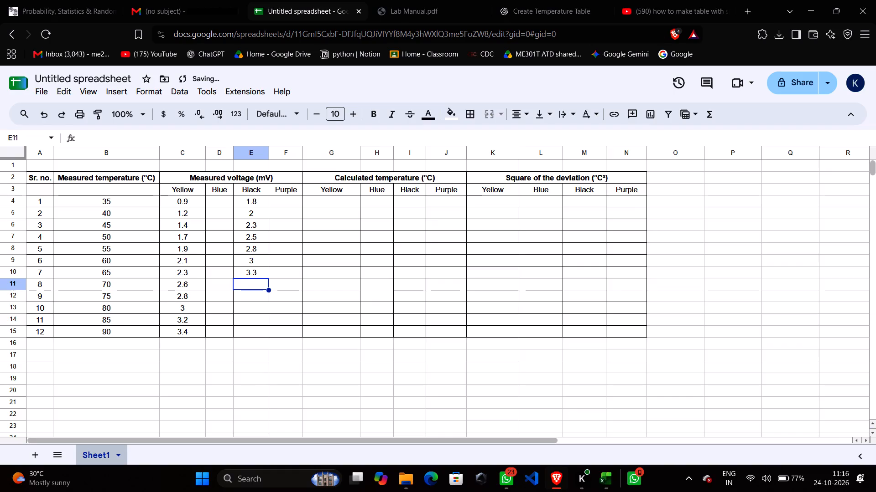
type("3.6")
key("Return")
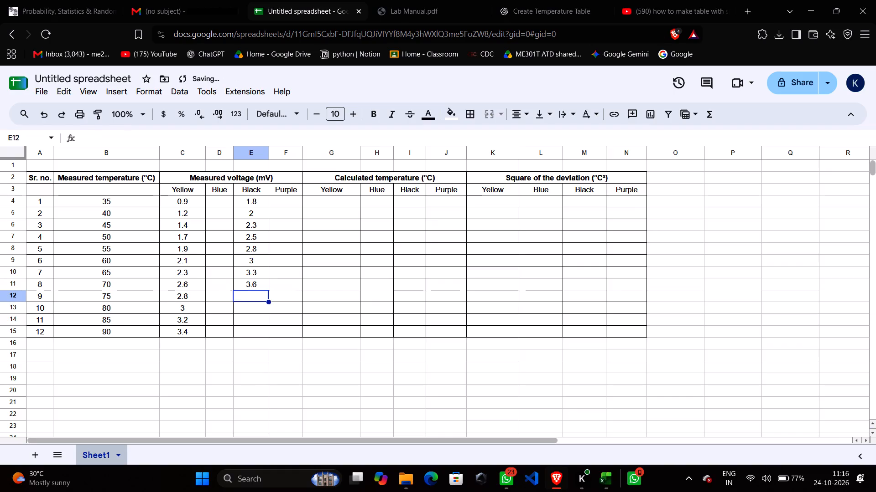
type("3.9")
key("Return")
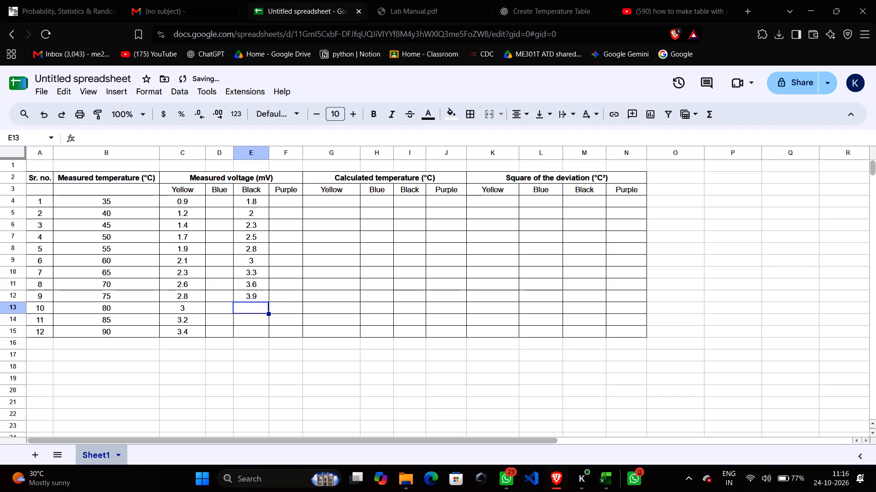
Enter 4.1, 4.4 and 4.6 as the Black measured voltages in cells E13 to E15.
type("4.1")
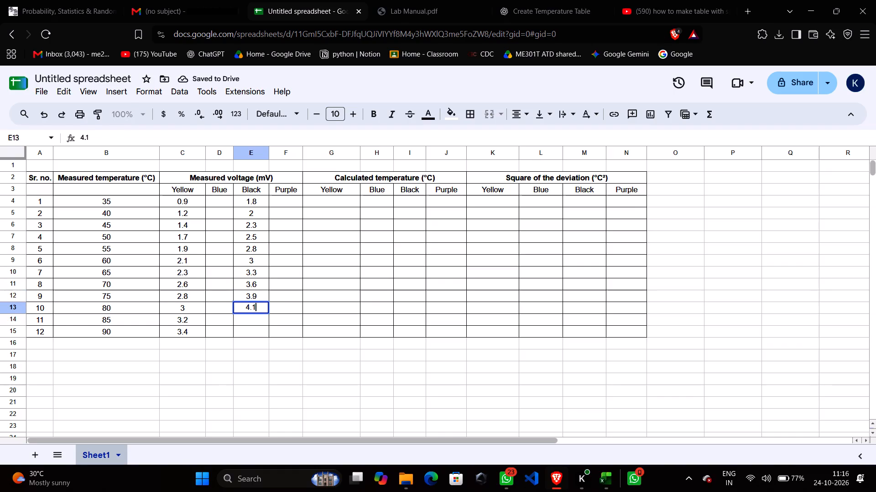
key("Return")
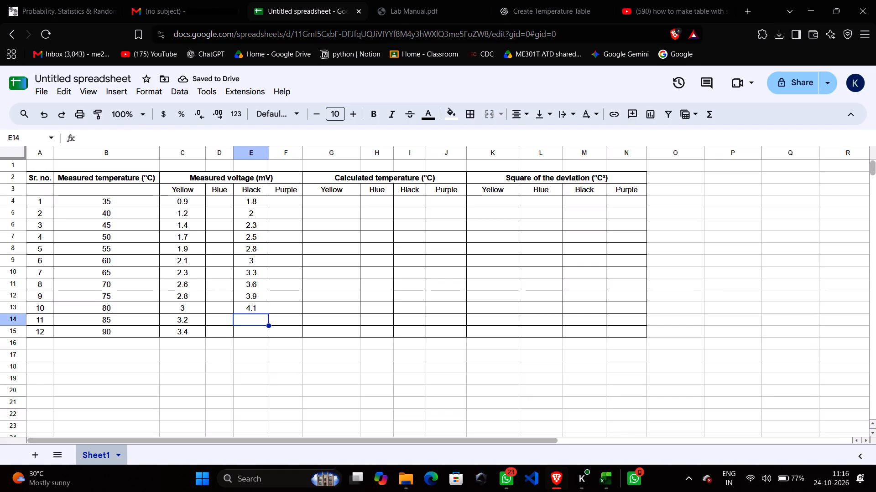
type("4.4")
key("Return")
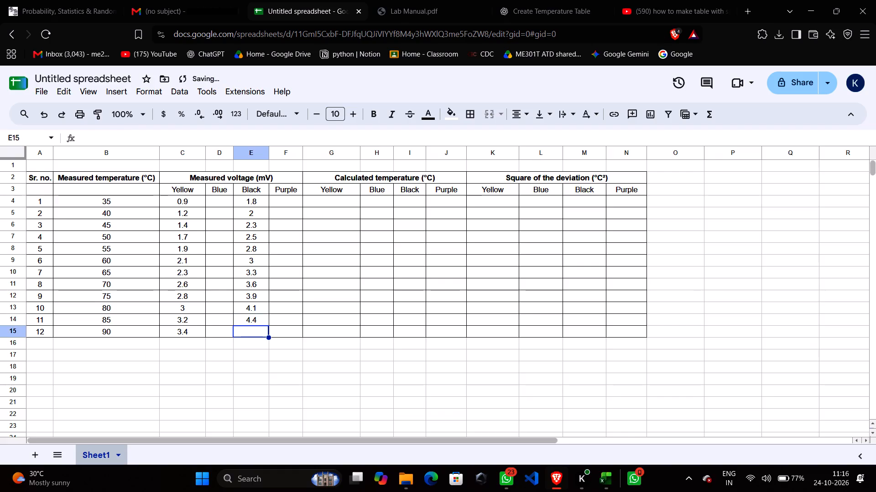
type("4.6")
key("Return")
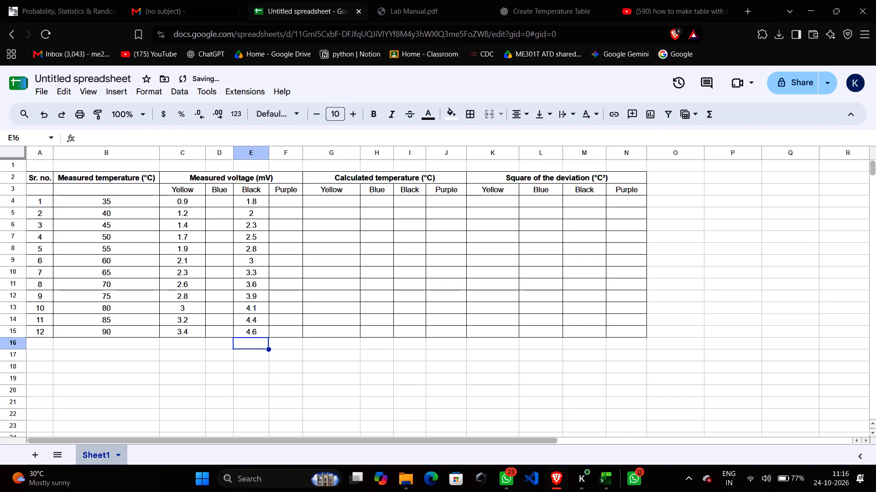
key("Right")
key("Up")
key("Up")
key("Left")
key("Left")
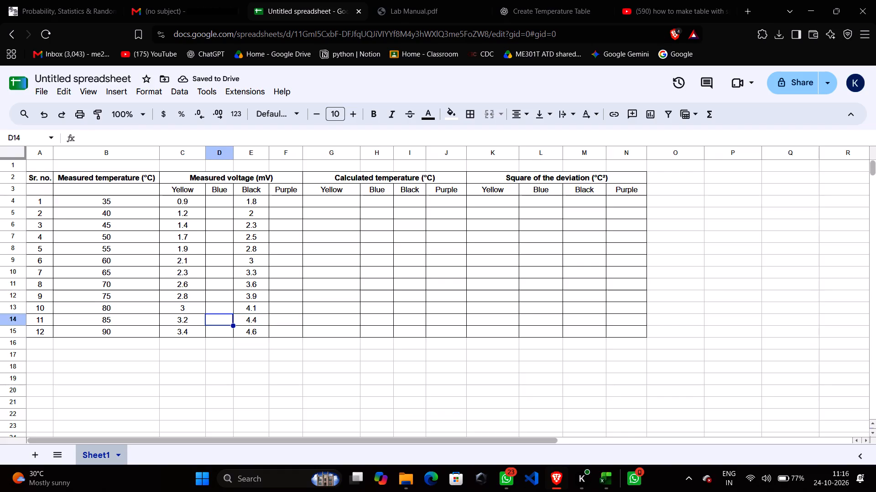
Enter 0.9 and 1.1 as the Blue measured voltages in cells D4 and D5.
key("Up")
key("Up")
key("Up")
key("Up")
key("Up")
key("Up")
key("Up")
key("Up")
key("Up")
key("Up")
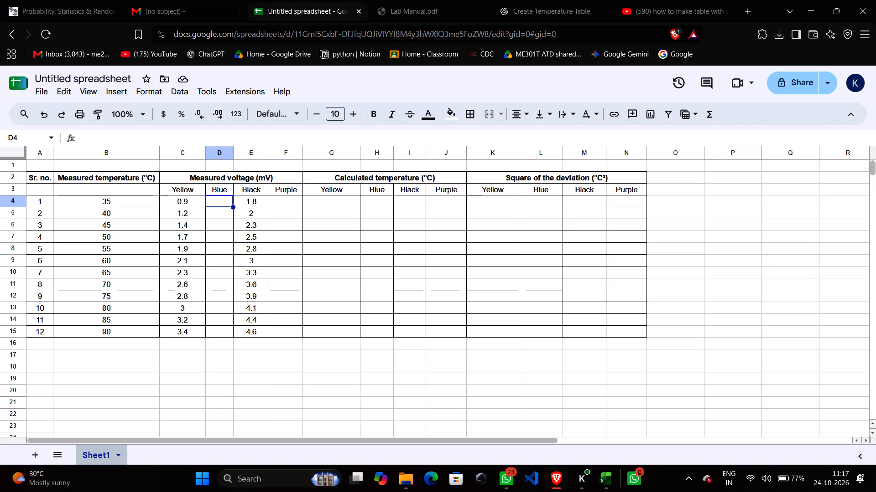
type("0.9")
key("Return")
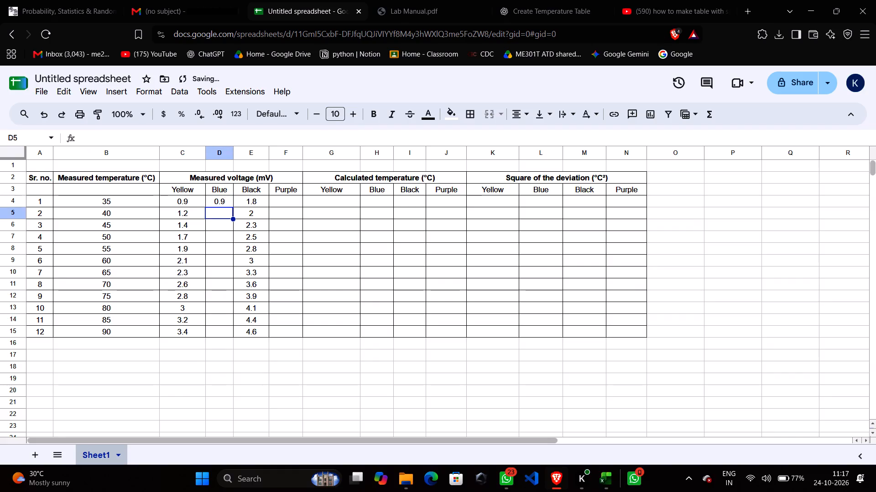
type("1.1")
key("Return")
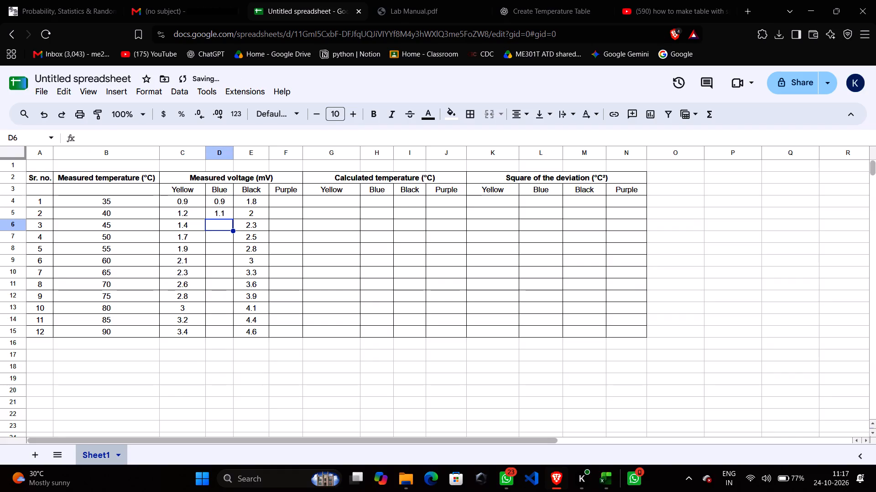
Enter 1.8 and 2.1 as the Purple measured voltages in cells F4 and F5.
key("Right")
key("Right")
key("Up")
key("Up")
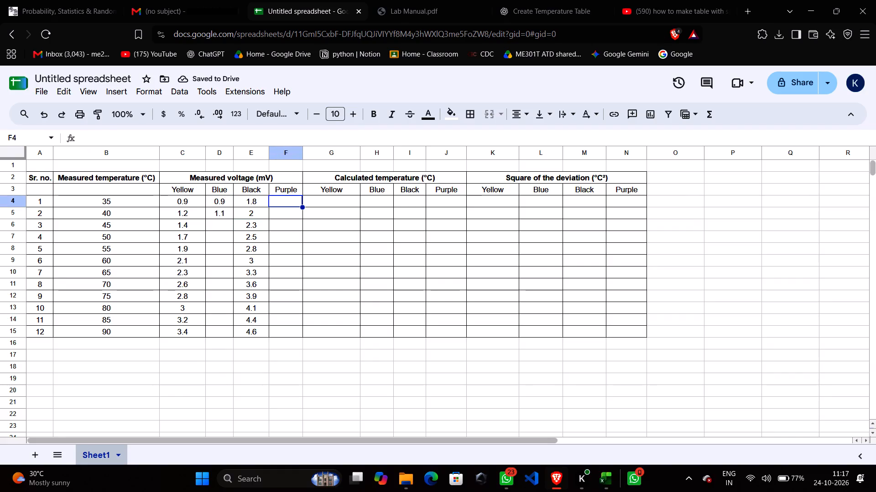
type("1.8")
key("Return")
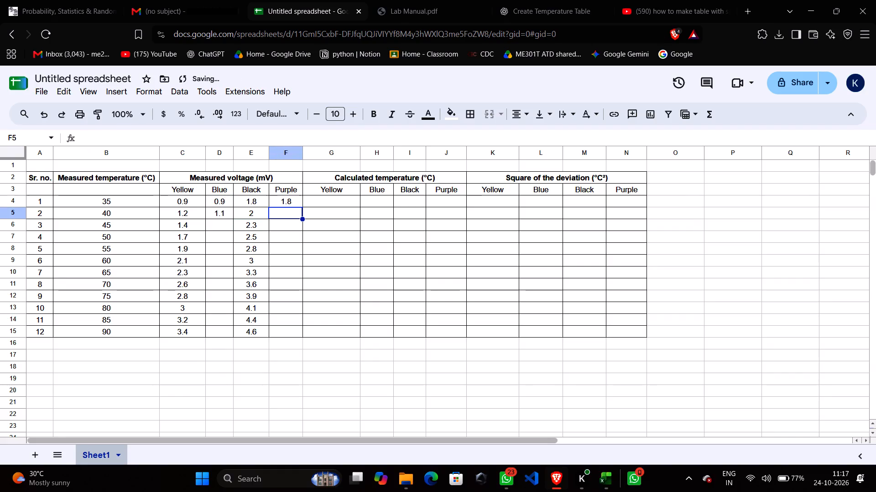
type("2.1")
key("Return")
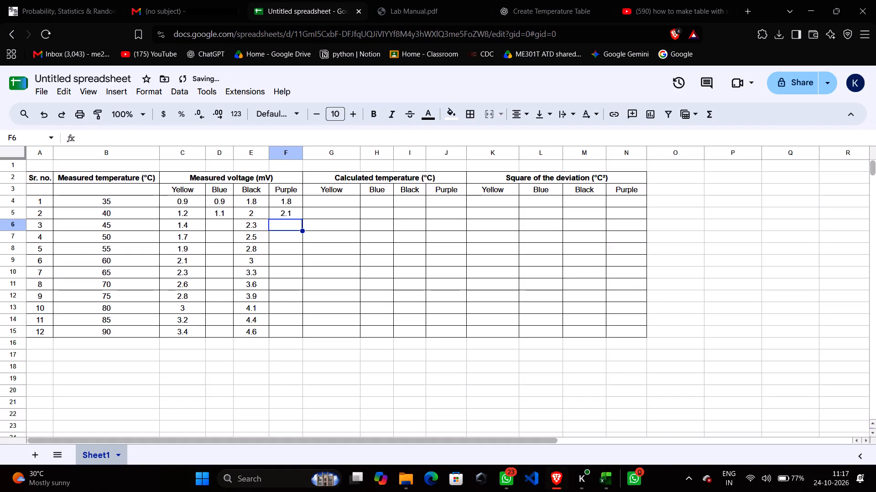
Enter 1.3, 1.5, 1.8 and 2.0 as the Blue measured voltages in cells D6 to D9.
key("Left")
key("Left")
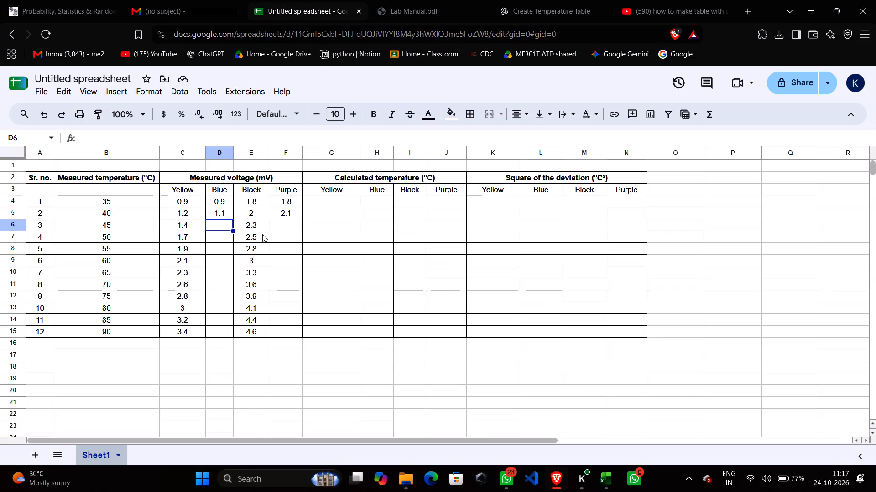
type("1.3")
key("Return")
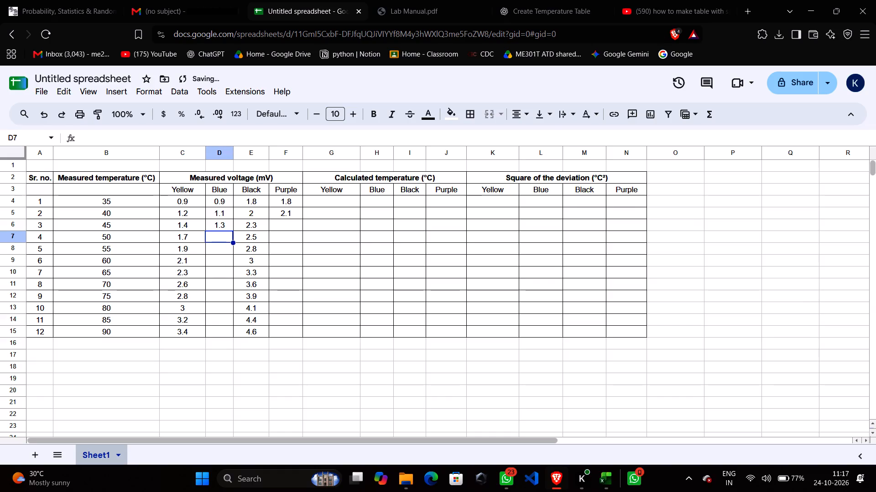
type("1.5")
key("Return")
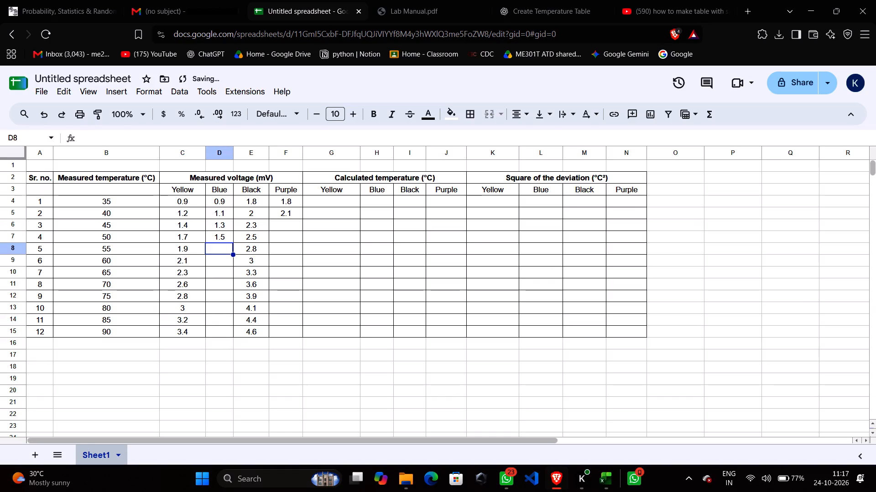
type("1.8")
key("Return")
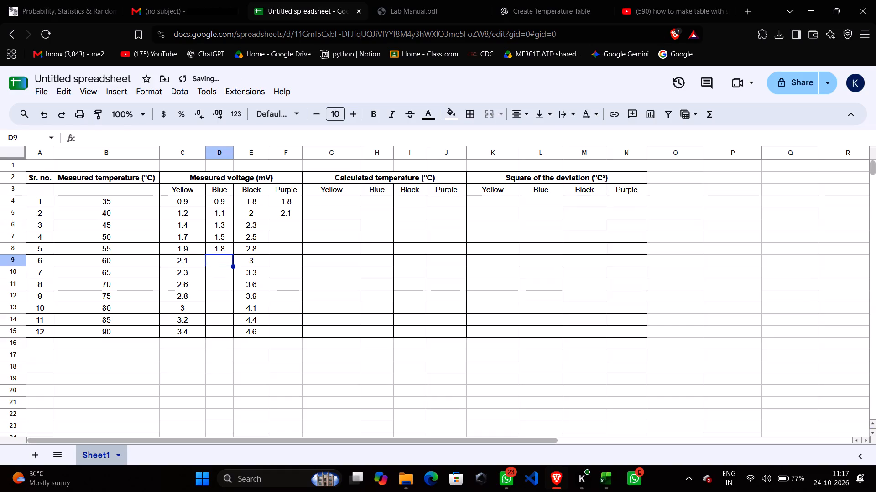
type("2.0")
key("Return")
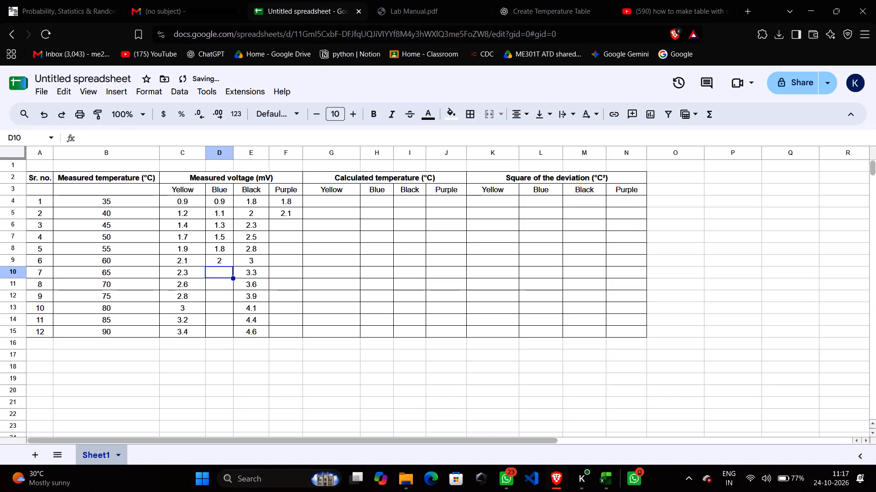
Enter 2.2, 2.5, 2.8, 3.0, 3.2 and 3.5 as the Blue measured voltages in cells D10 to D15.
type("2.2")
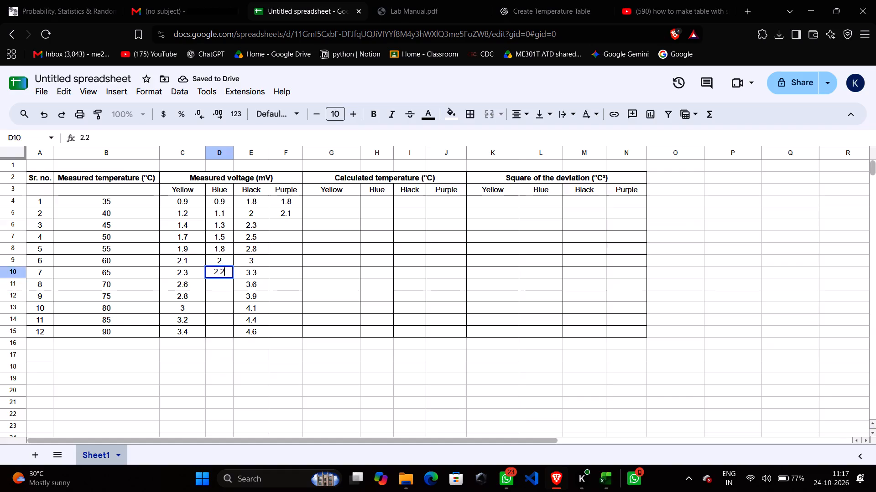
key("Return")
type("2.5")
key("Return")
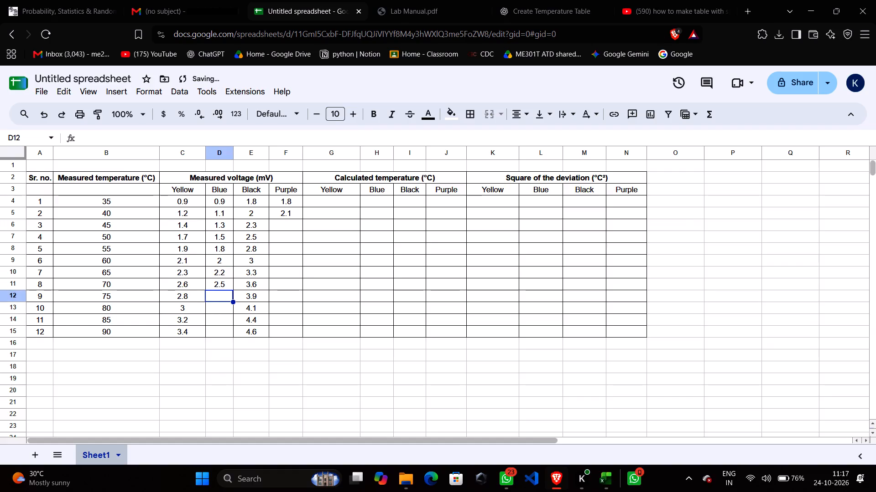
type("2.8")
key("Return")
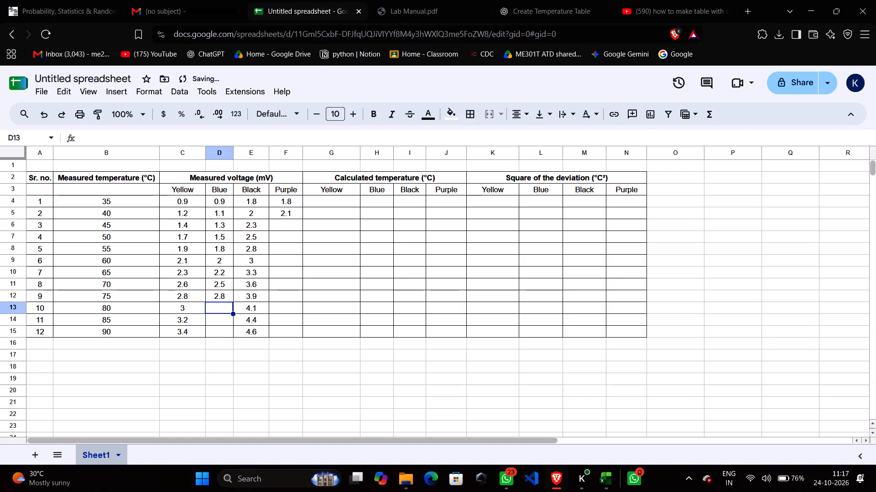
type("3.0")
key("Return")
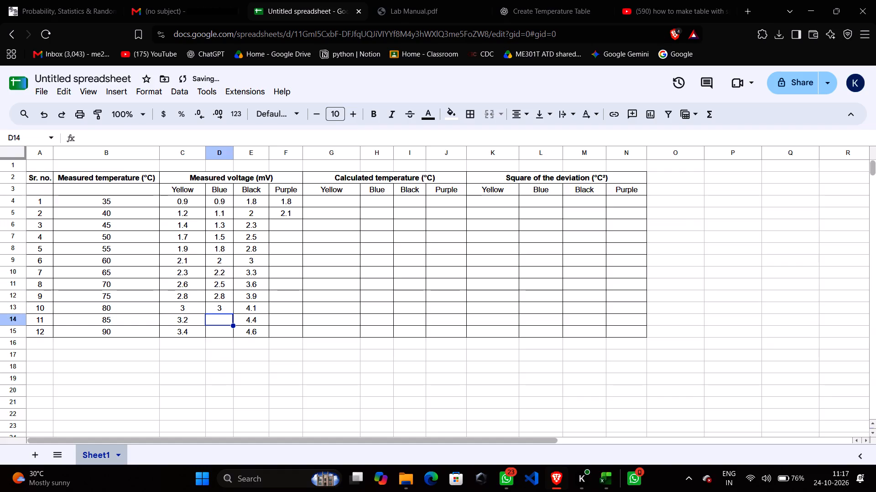
type("3.2")
key("Return")
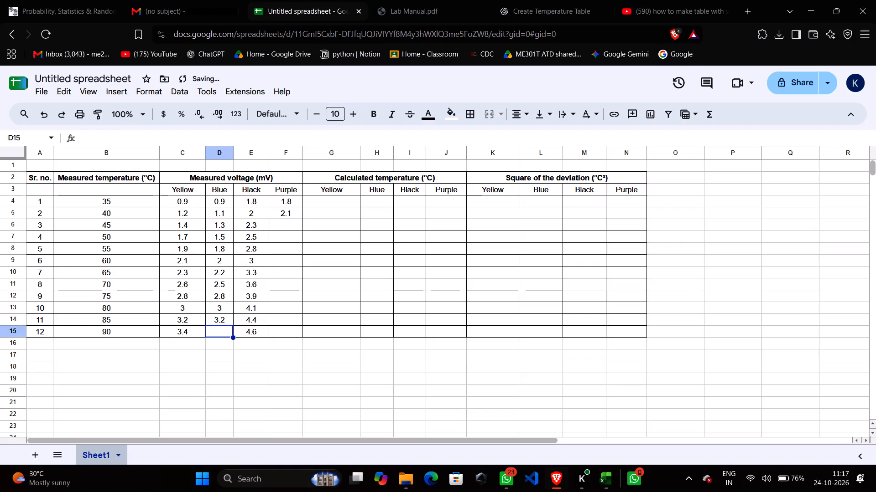
type("3.5")
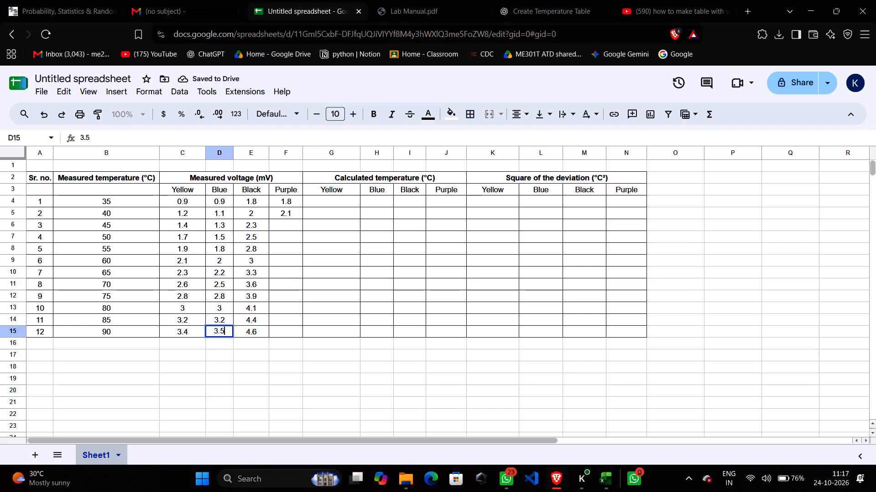
key("Return")
Enter 2.4, 2.7 and 3.0 as the Purple measured voltages in cells F6 to F8.
key("Right")
key("Right")
key("Up")
key("Up")
key("Up")
key("Up")
key("Up")
key("Up")
key("Up")
key("Up")
key("Up")
key("Up")
key("Up")
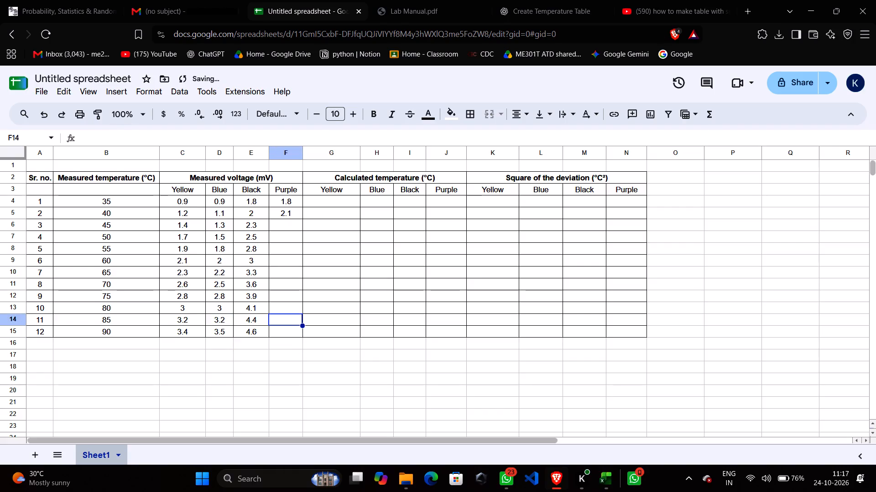
key("Down")
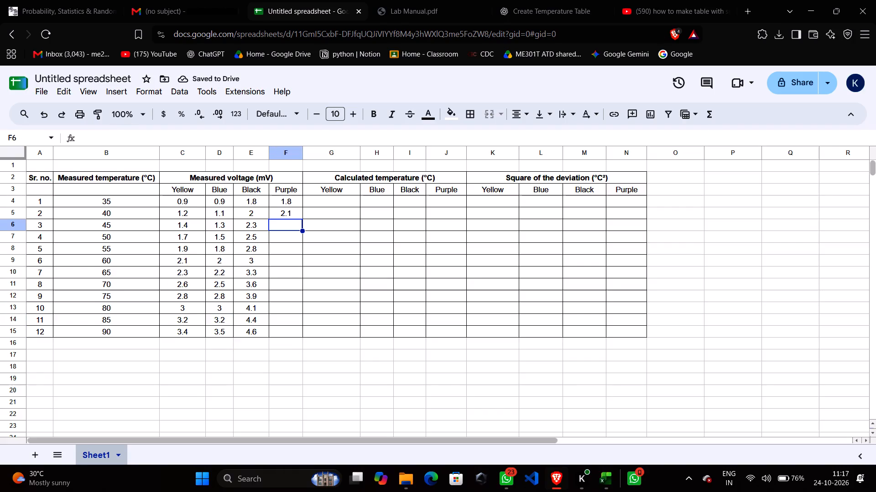
type("2.4")
key("Return")
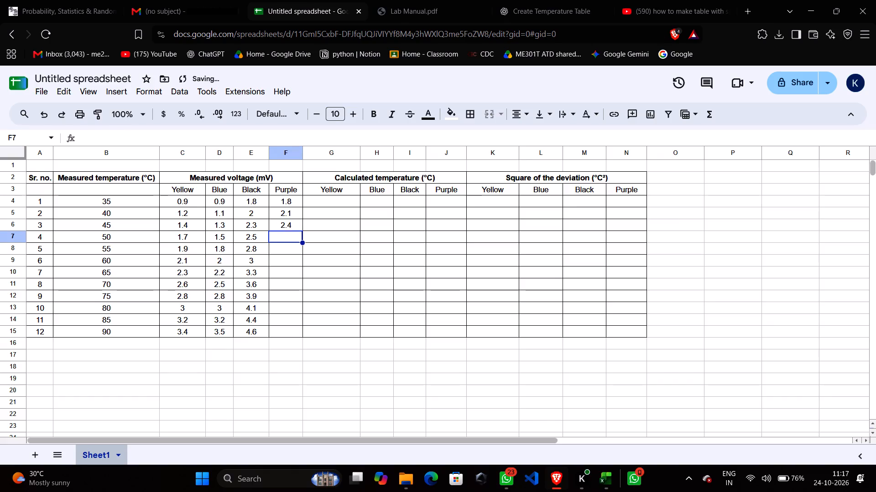
type("2.7")
key("Return")
type("3.0")
key("Return")
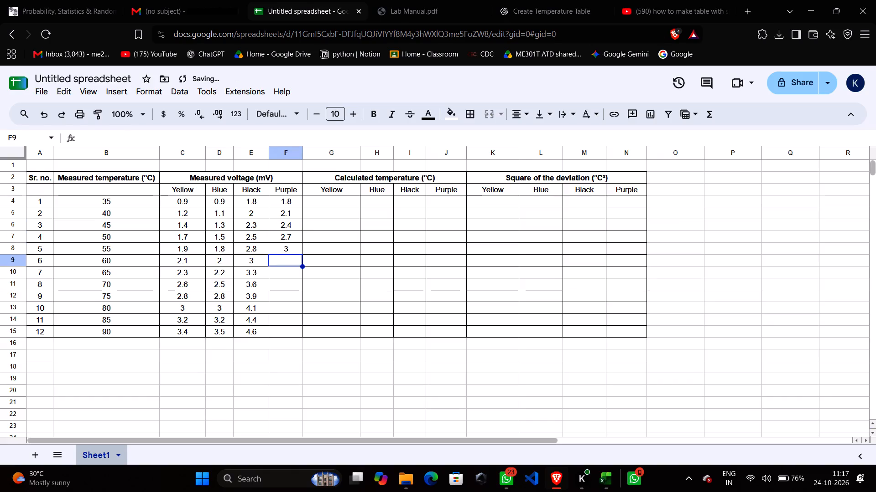
Enter 3.3, 3.6 and 4.0 as the Purple measured voltages in cells F9 to F11.
type("3.3")
key("Return")
type("3.6")
key("Return")
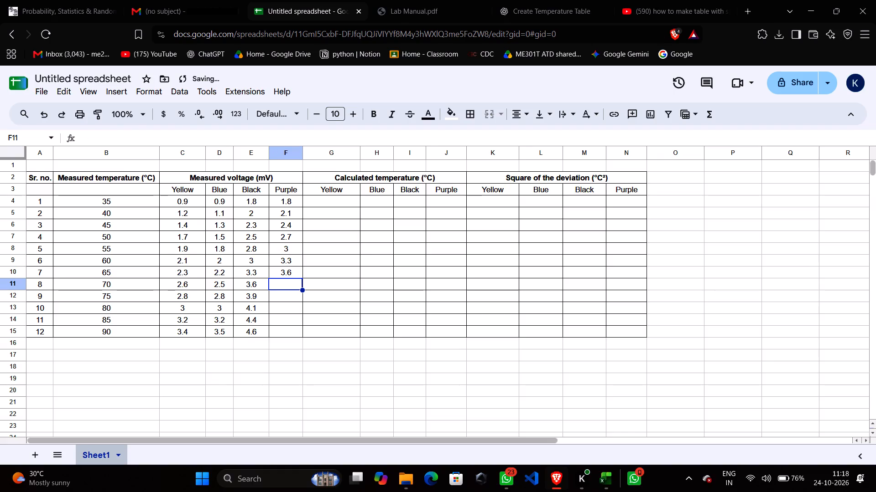
type("4.0")
key("Return")
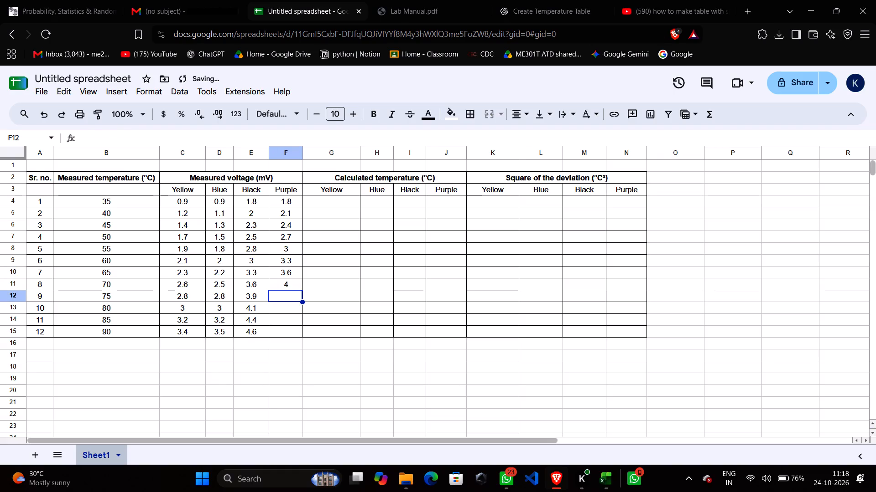
Enter 4.2, 4.6, 4.9 and 5.3 as the Purple measured voltages in cells F12 to F15.
type("1.2")
key("BackSpace")
key("BackSpace")
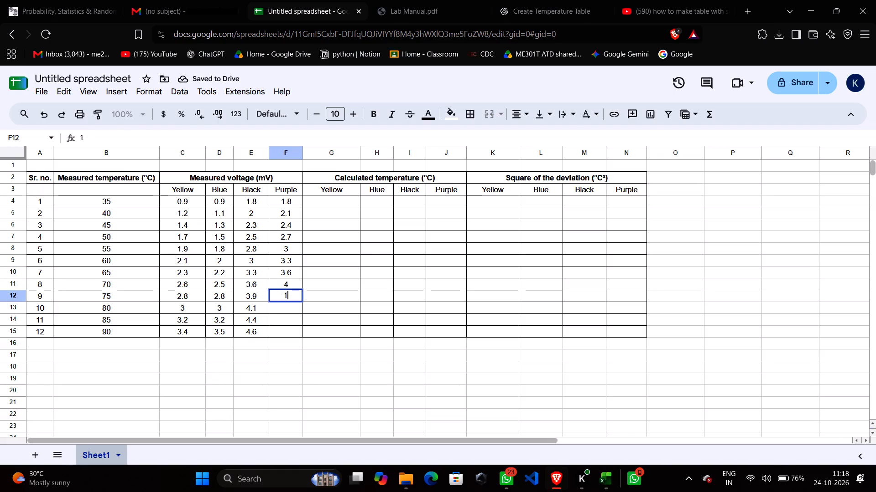
key("BackSpace")
type("4.2")
key("Return")
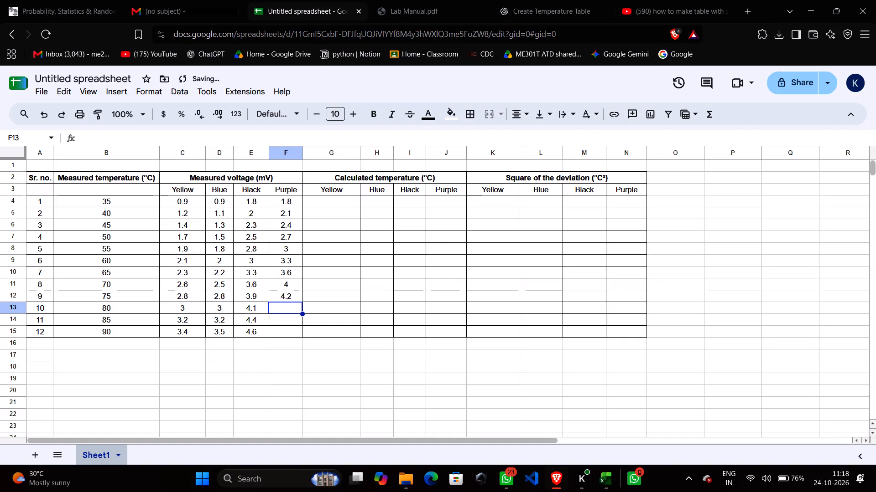
type("4.6+")
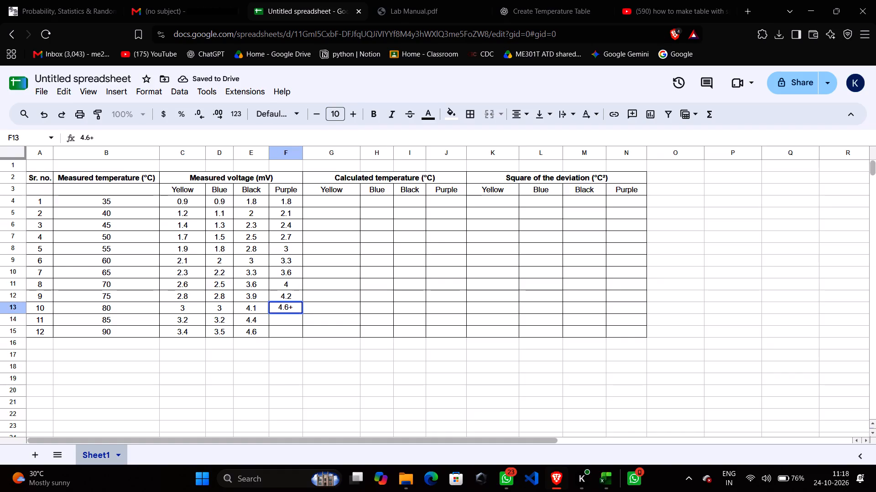
key("BackSpace")
key("Return")
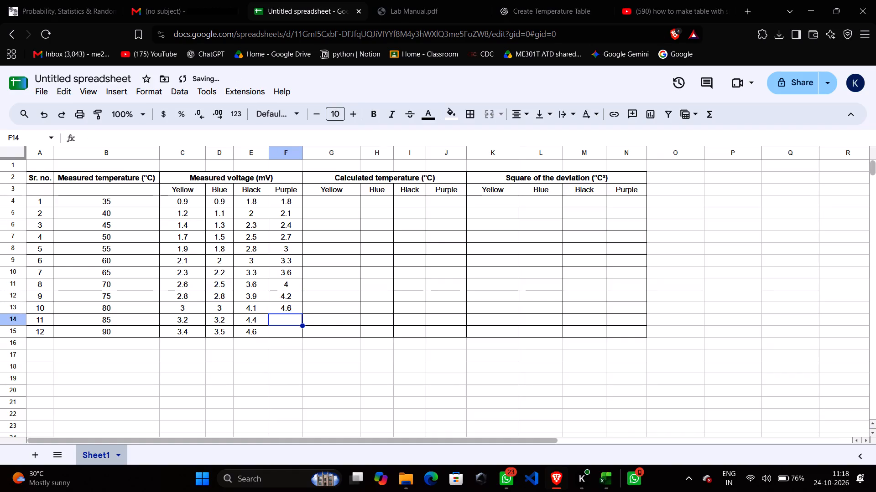
type("4.9")
key("Return")
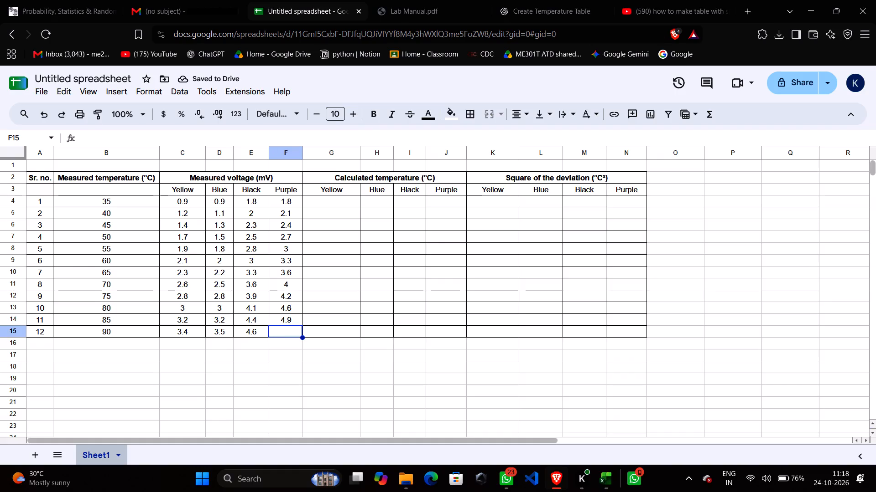
type("5.3")
key("Return")
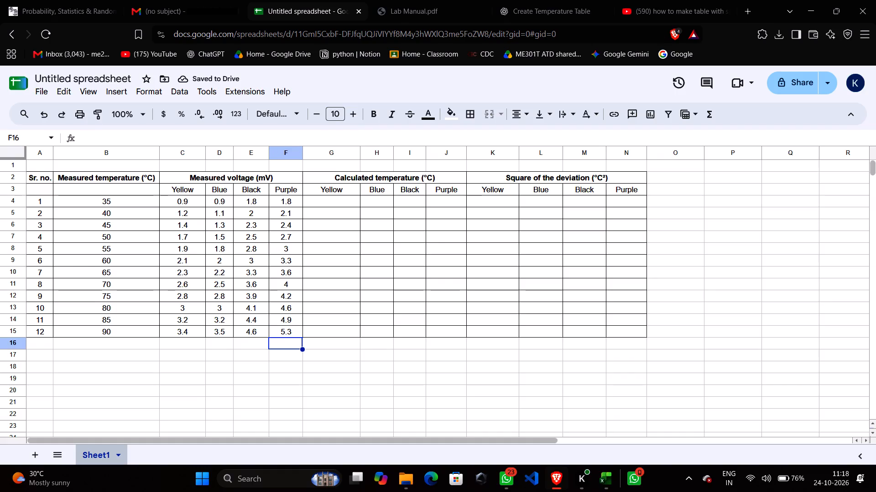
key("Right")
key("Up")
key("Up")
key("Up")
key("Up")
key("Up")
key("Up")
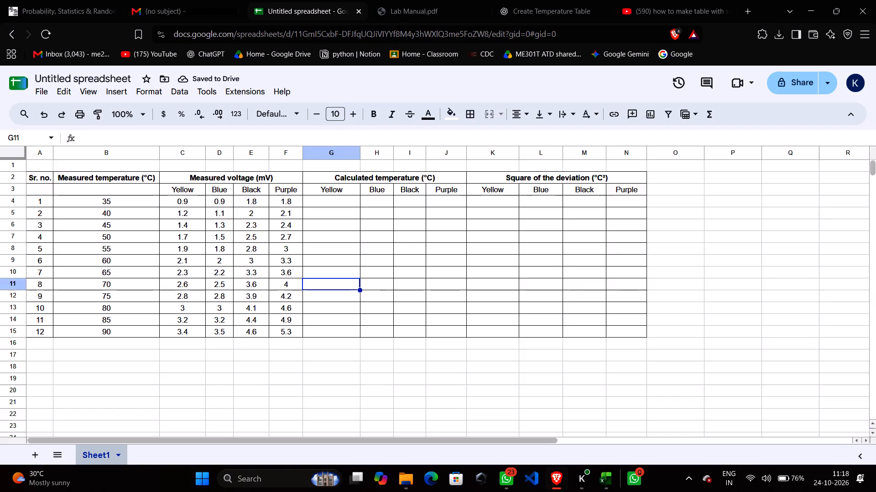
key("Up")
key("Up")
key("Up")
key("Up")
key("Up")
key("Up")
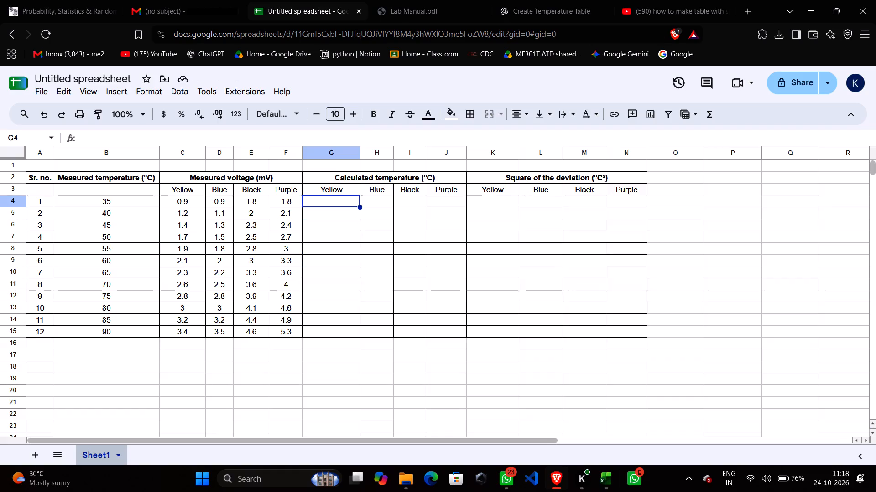
Narrow column G, the Yellow calculated temperature column, slightly.
left_click(362, 158)
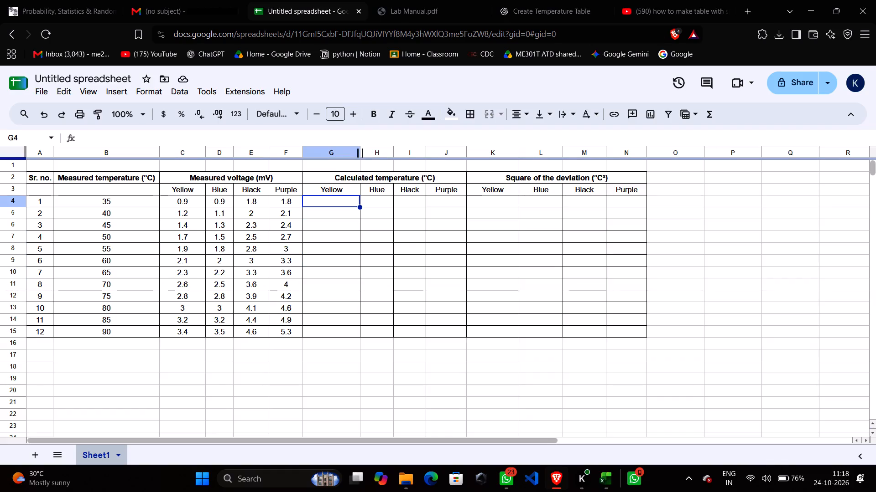
left_click_drag(359, 154, 354, 153)
left_click(354, 154)
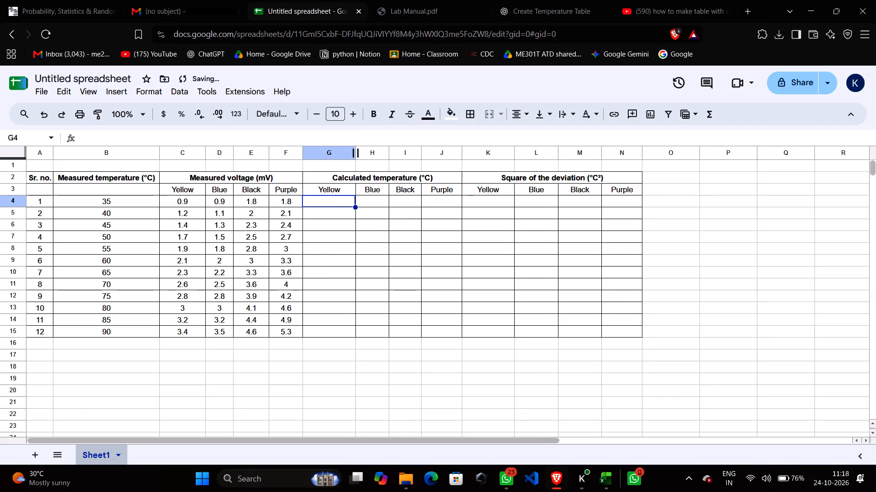
left_click(362, 386)
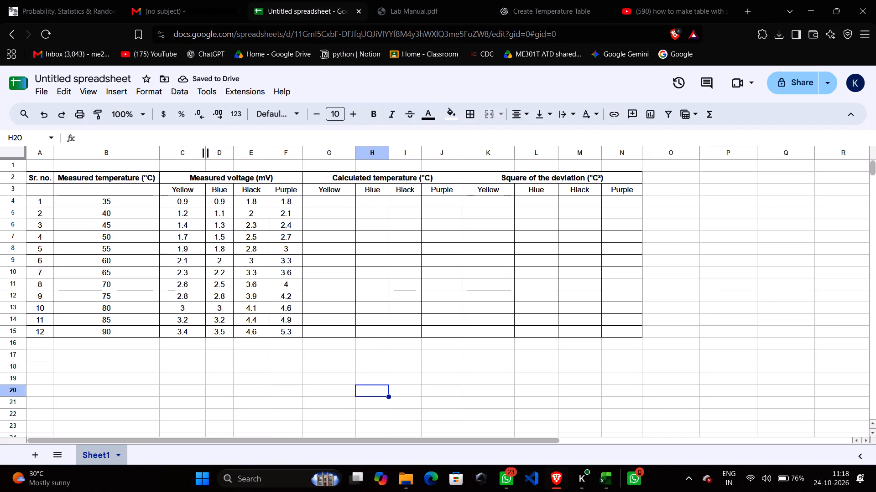
Widen column C, the Yellow measured voltage column.
left_click(206, 154)
left_click_drag(206, 154, 211, 153)
left_click(211, 153)
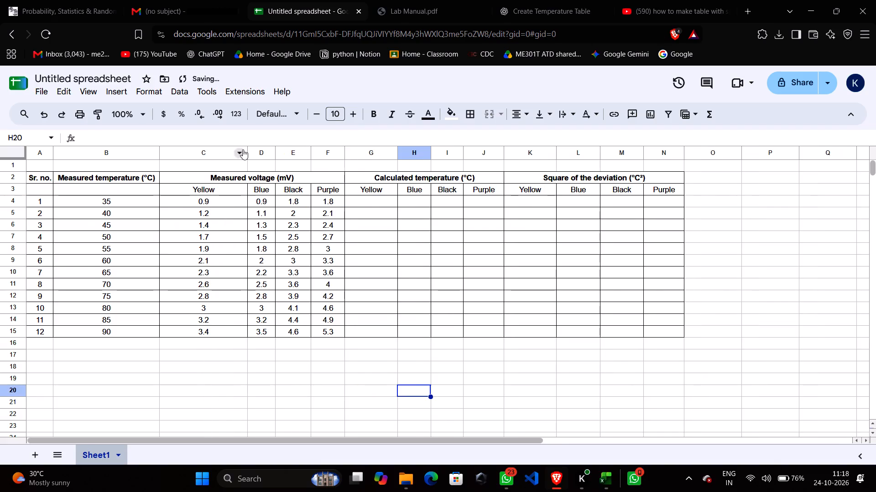
Narrow column C, the Yellow measured voltage column.
left_click_drag(250, 149, 231, 152)
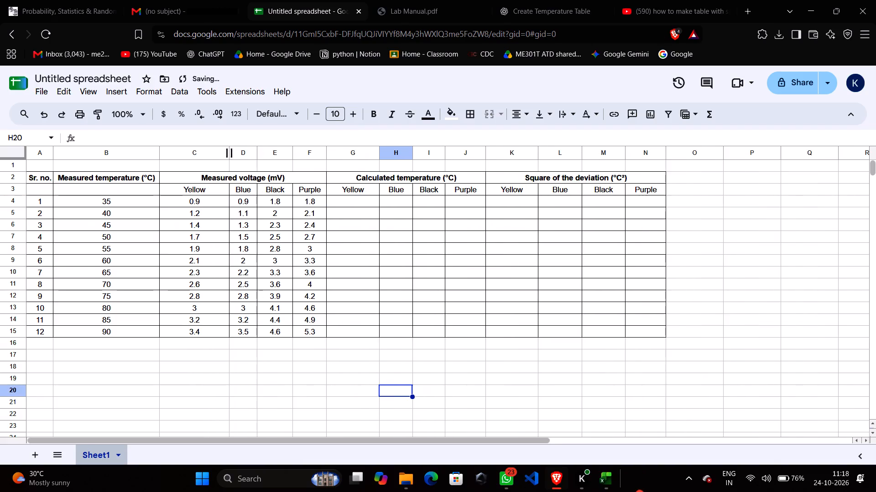
left_click_drag(231, 152, 227, 153)
left_click(338, 395)
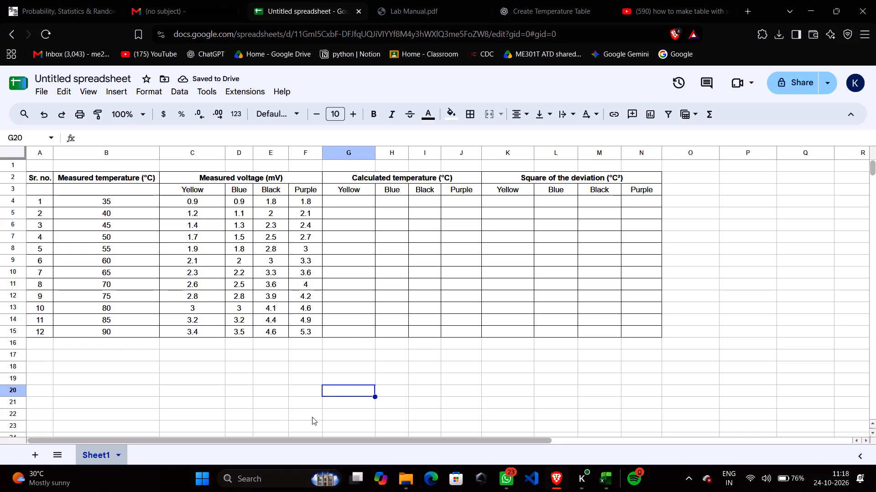
Widen column D, the Blue measured voltage column, slightly.
left_click_drag(254, 156, 259, 156)
left_click(259, 156)
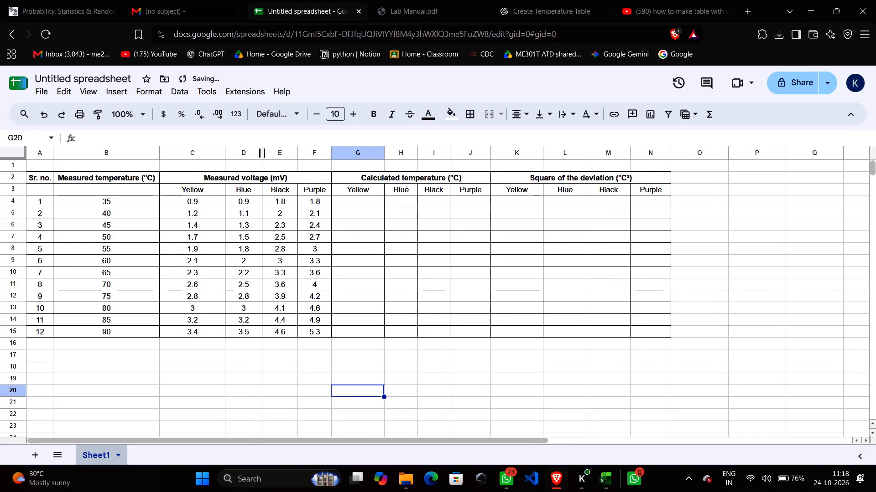
left_click(233, 387)
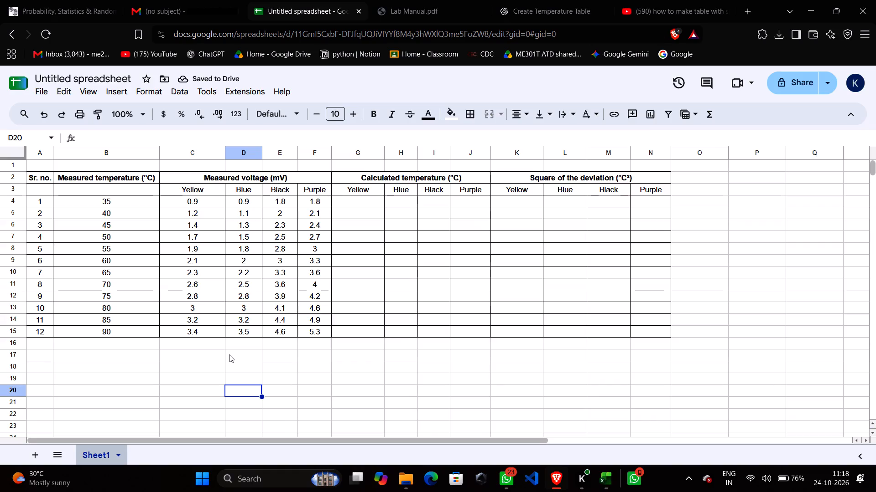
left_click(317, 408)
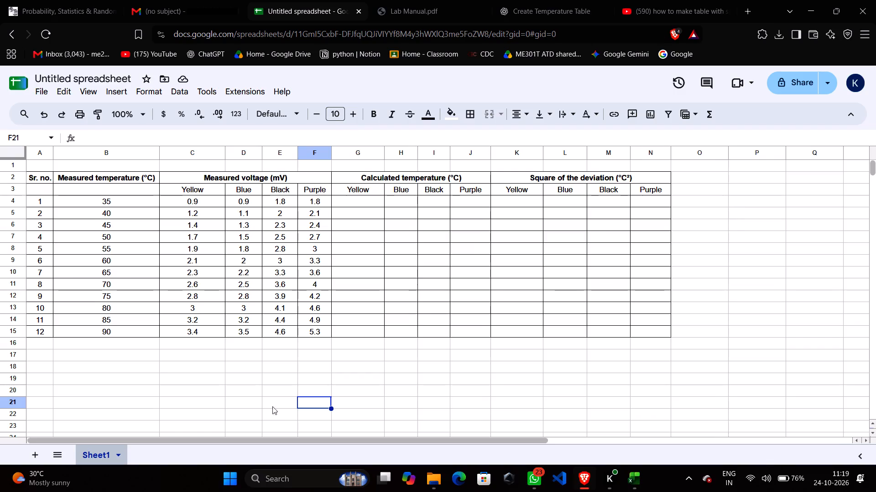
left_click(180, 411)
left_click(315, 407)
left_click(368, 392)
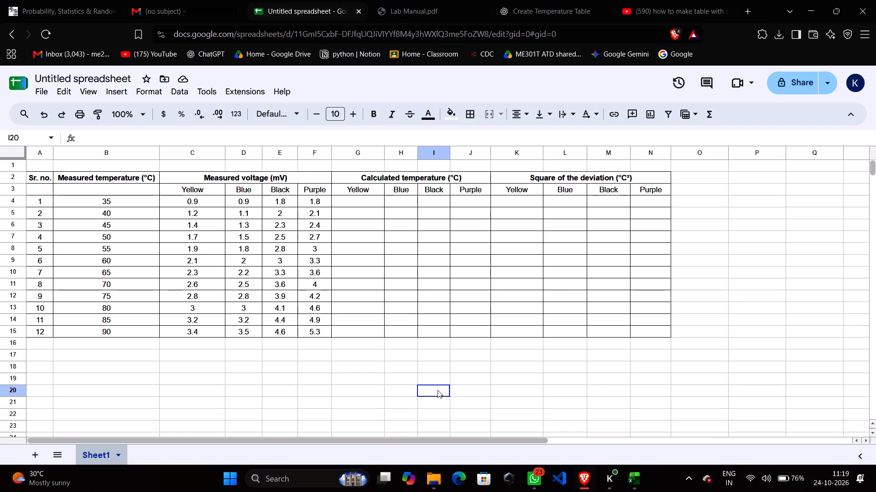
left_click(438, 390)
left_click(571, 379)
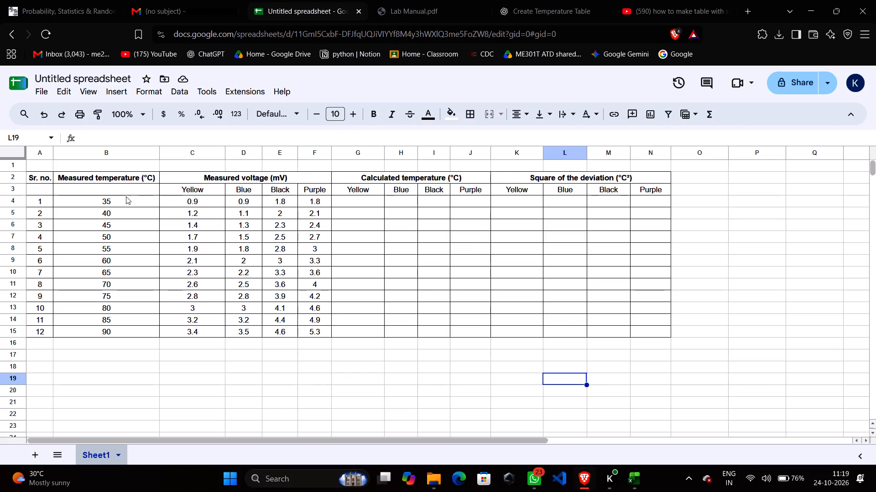
Select the measured temperature and voltage readings in cells B4 to F15.
left_click_drag(123, 201, 299, 205)
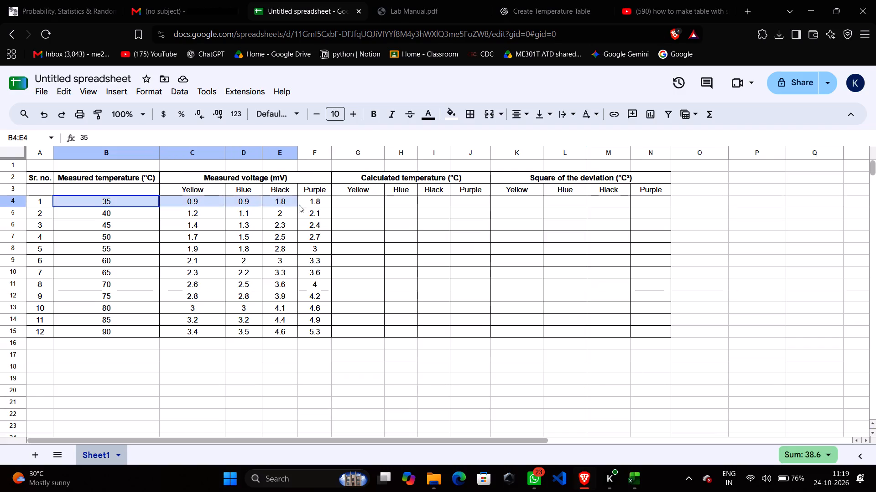
left_click_drag(299, 205, 321, 333)
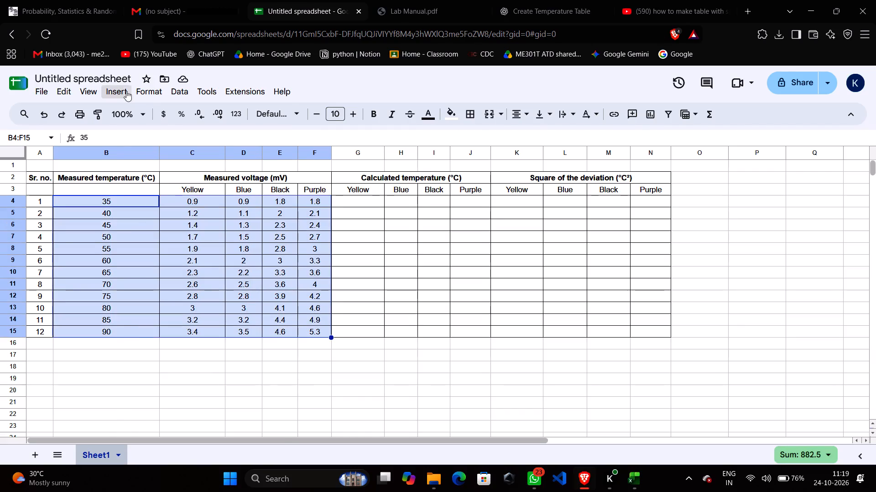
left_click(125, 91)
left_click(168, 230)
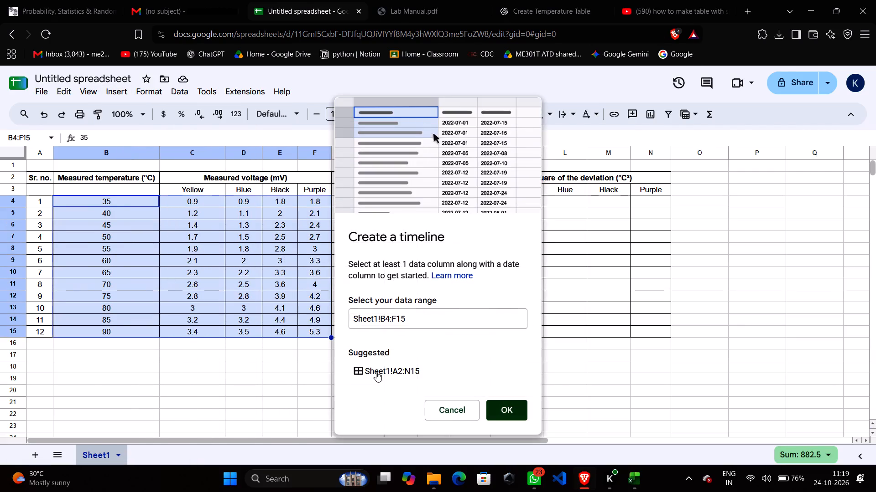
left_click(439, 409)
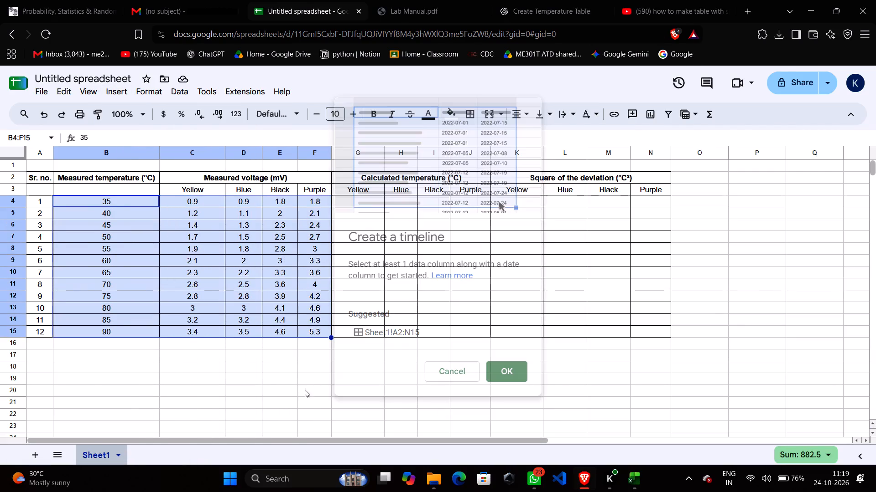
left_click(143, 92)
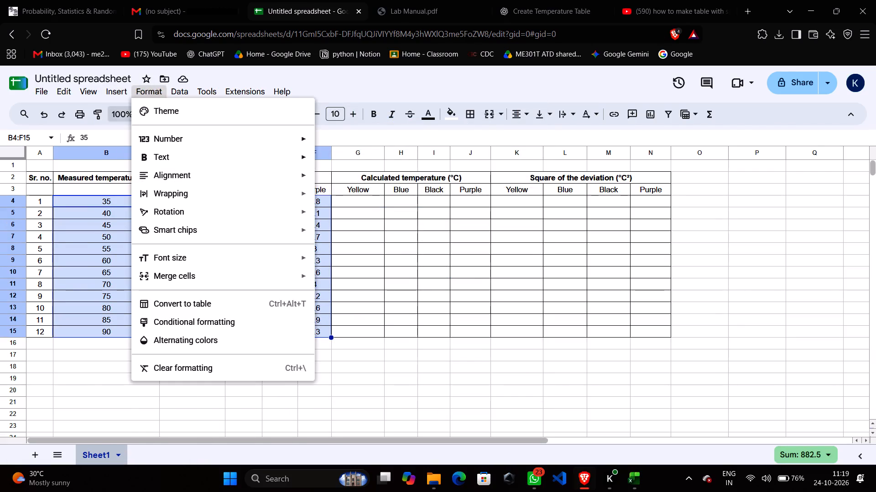
Insert a chart of the selected temperature and voltage readings and make it a smooth line chart.
left_click(121, 96)
left_click(121, 96)
left_click(164, 239)
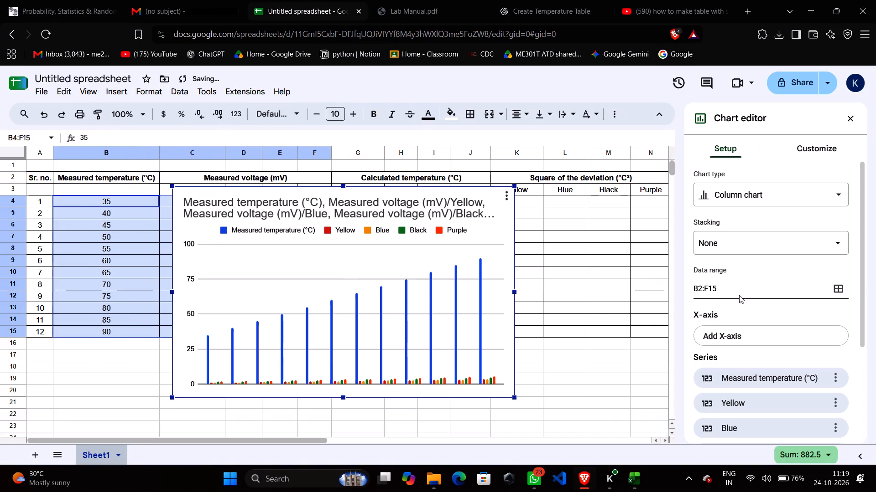
left_click(786, 189)
scroll(775, 297, "down", 5)
scroll(775, 297, "up", 4)
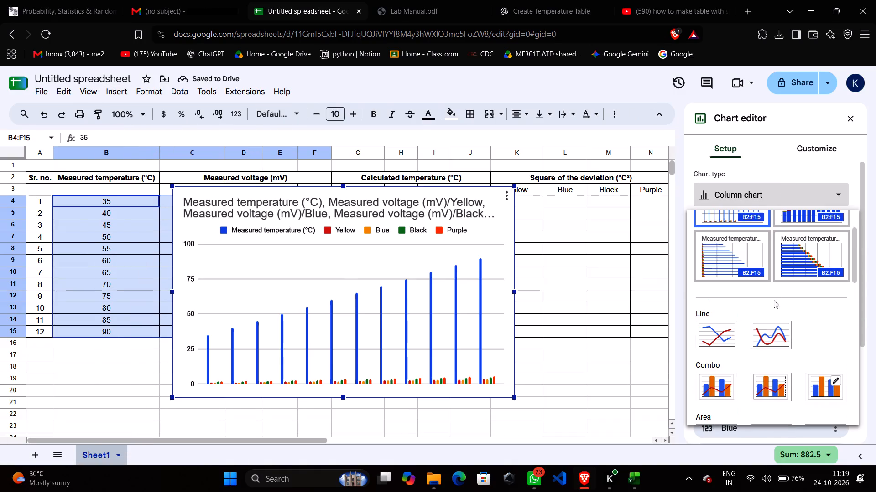
left_click(767, 333)
left_click(749, 207)
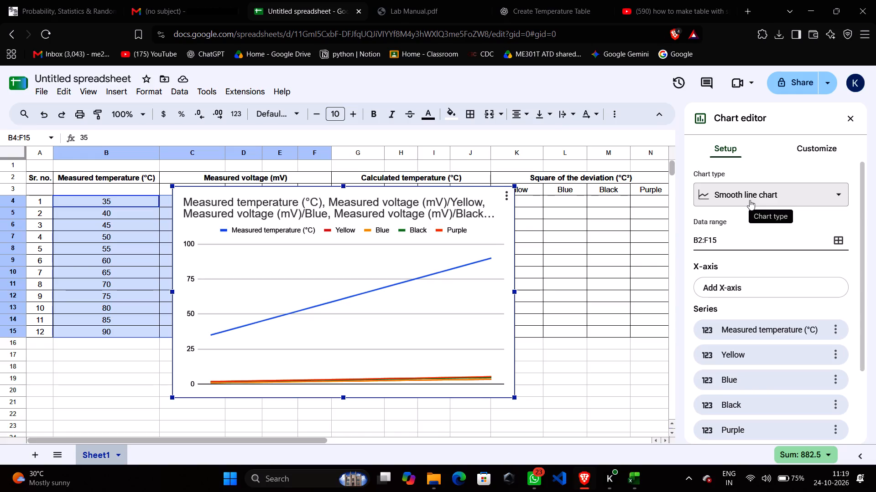
Remove Measured temperature (°C) from the chart's series and use it as the X-axis instead.
left_click(836, 328)
left_click(830, 344)
left_click(803, 296)
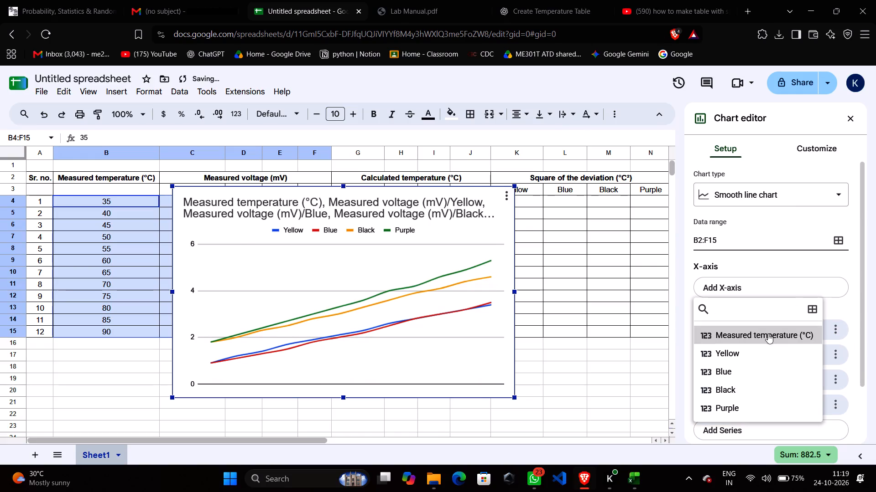
left_click(768, 333)
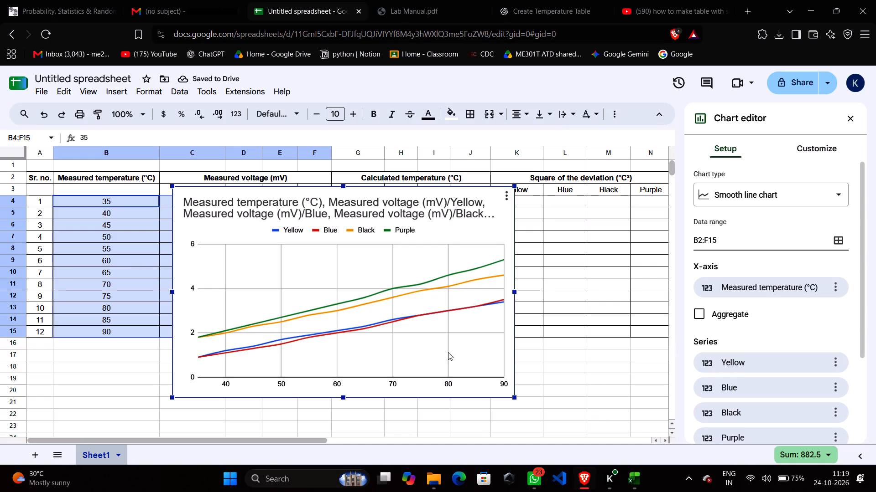
Move the chart off the observation table to the empty area below it, with its top edge at about row 18.
scroll(609, 393, "down", 1)
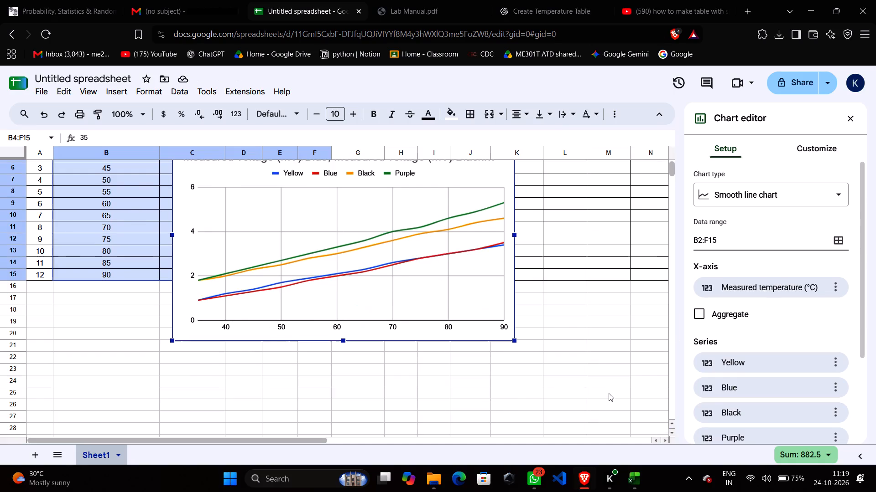
scroll(609, 393, "up", 1)
left_click(464, 202)
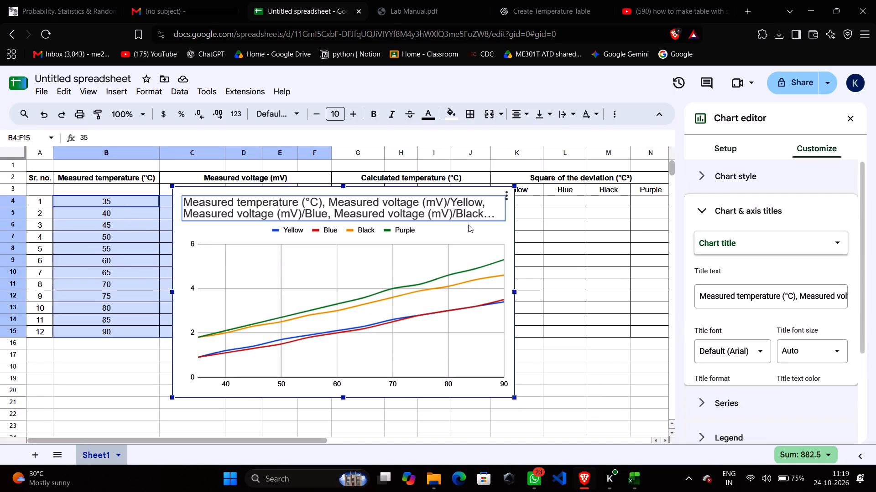
left_click(469, 227)
left_click_drag(469, 227, 404, 391)
scroll(488, 347, "down", 1)
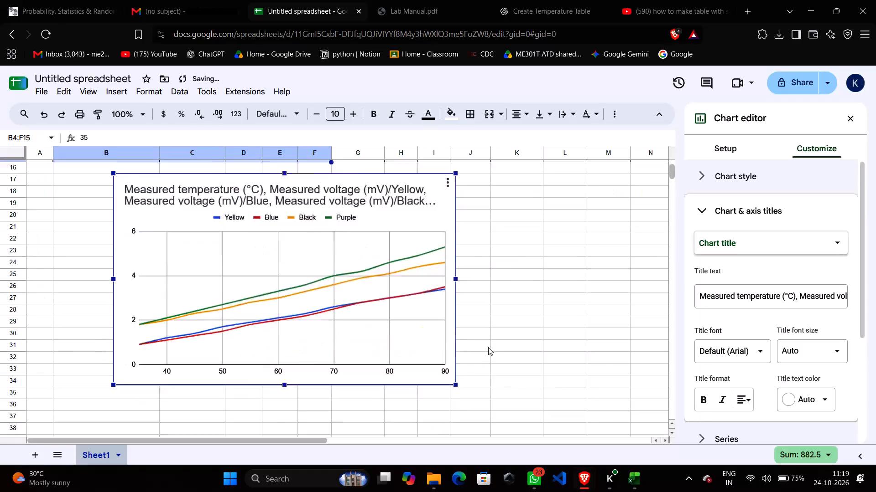
scroll(488, 347, "down", 1)
scroll(507, 236, "up", 1)
left_click_drag(419, 216, 422, 232)
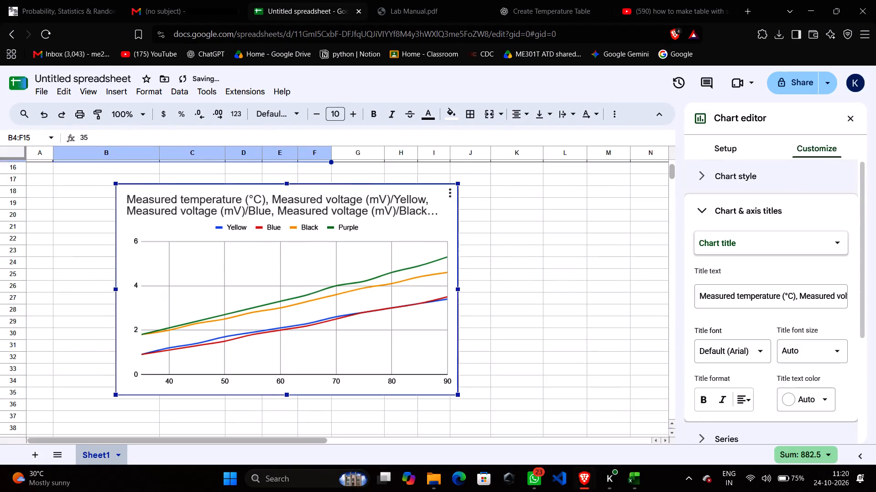
left_click_drag(422, 232, 442, 238)
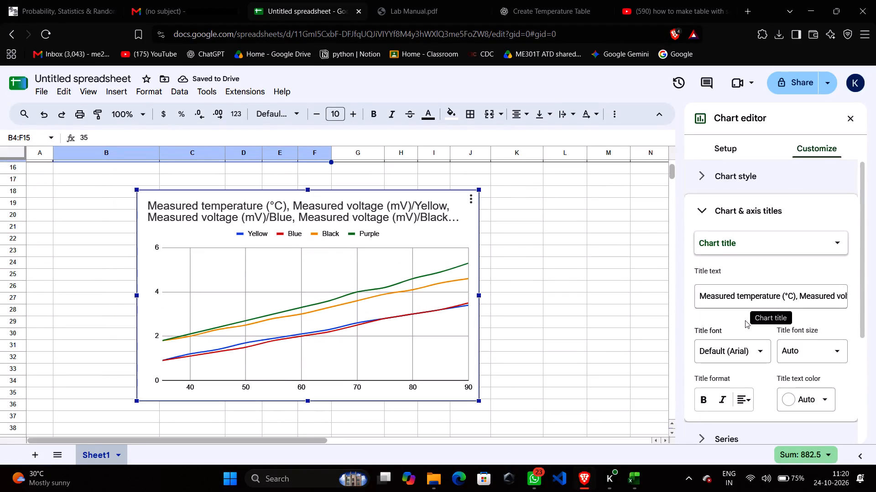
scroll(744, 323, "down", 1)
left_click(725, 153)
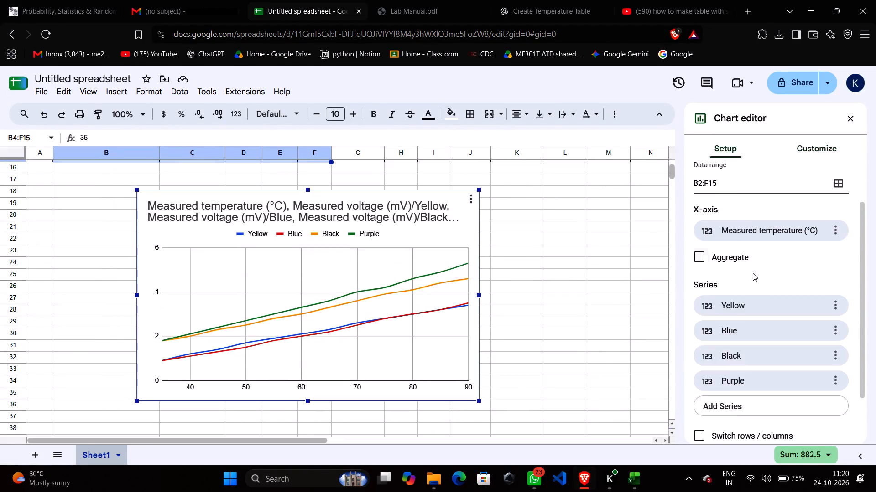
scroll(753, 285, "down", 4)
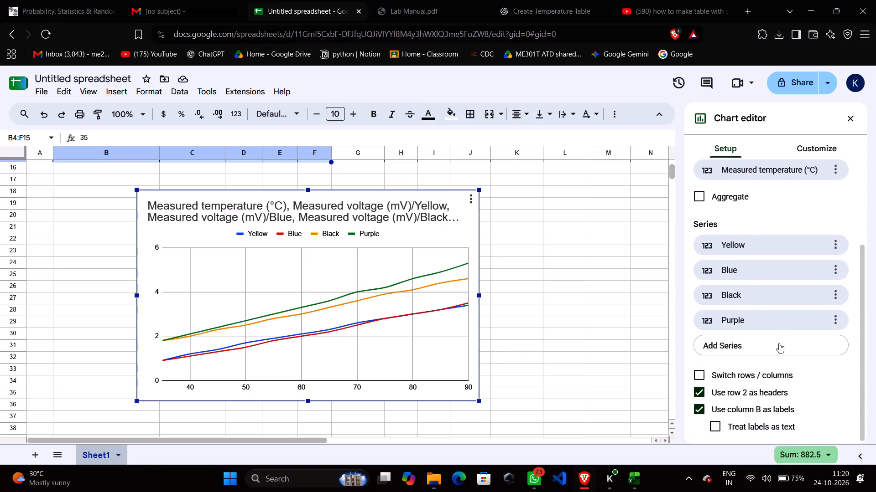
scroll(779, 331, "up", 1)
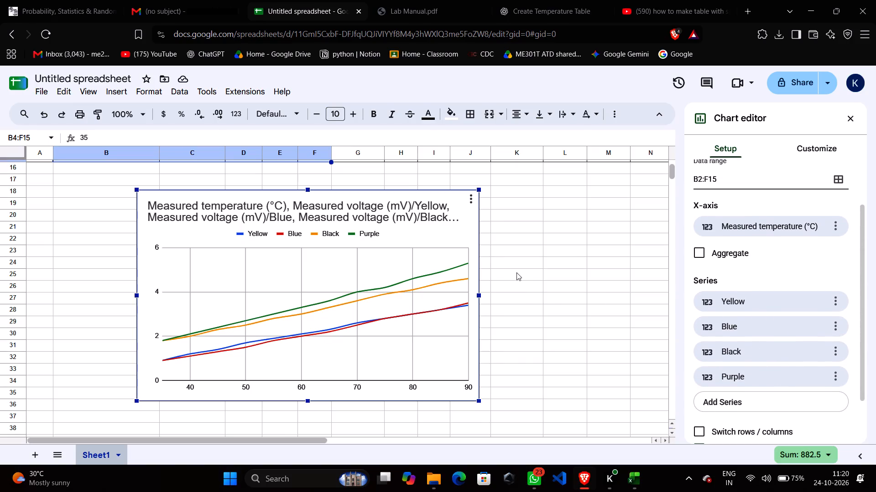
Switch to Lab Manual.pdf and examine the K-type thermocouple calibration experiment for its graph and axis instructions.
left_click(400, 0)
scroll(519, 264, "down", 5)
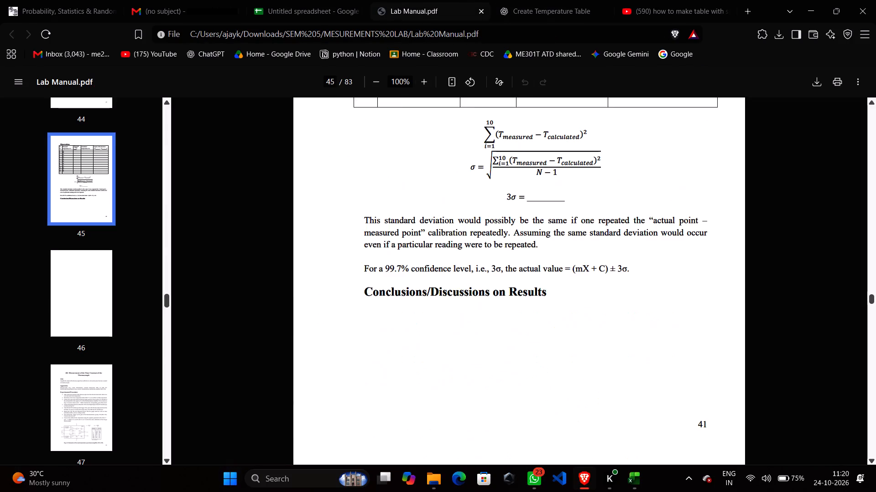
scroll(513, 274, "up", 1)
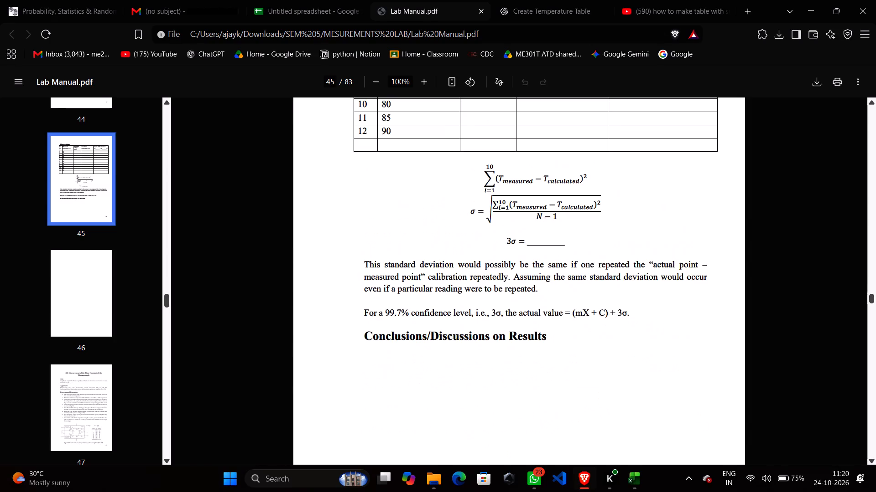
scroll(515, 275, "up", 12)
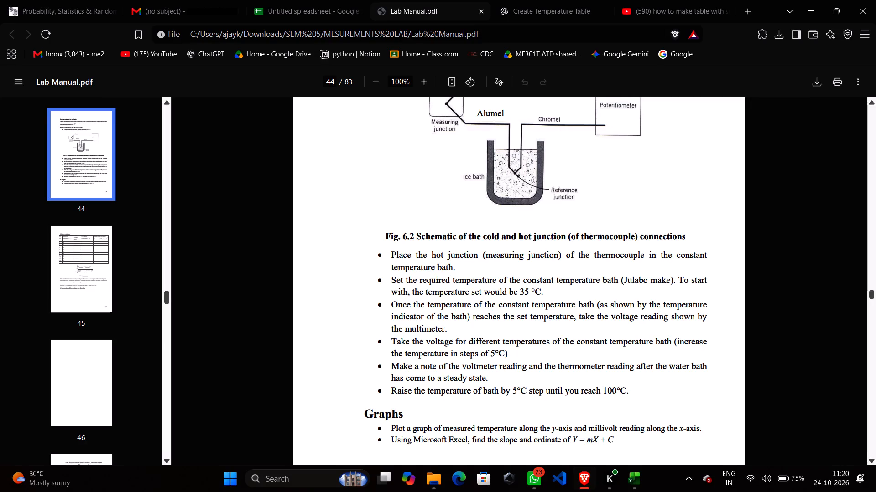
scroll(520, 273, "up", 11)
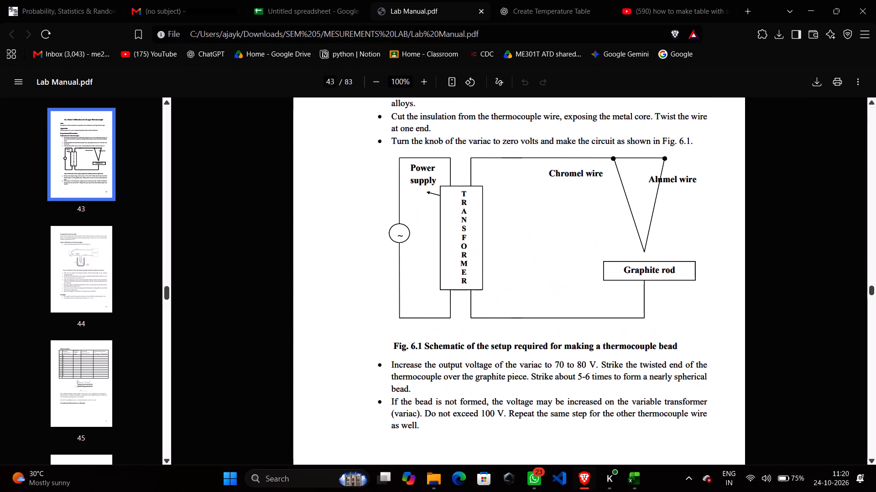
scroll(520, 273, "up", 3)
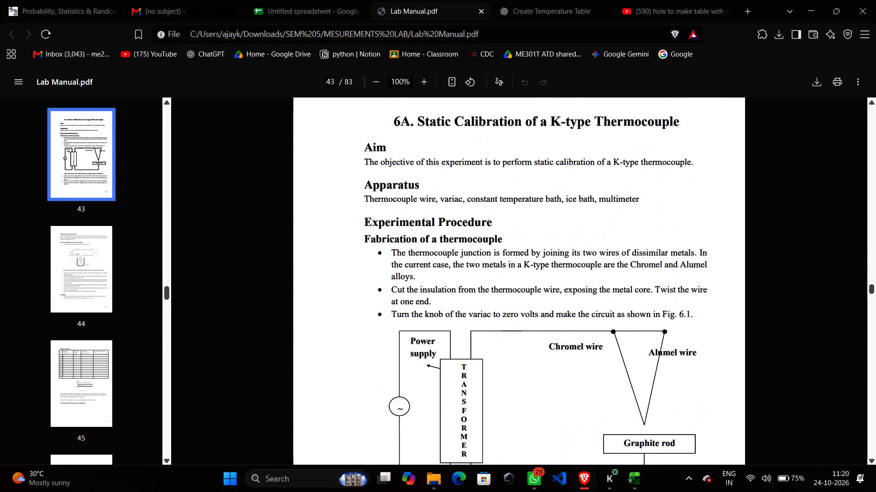
scroll(516, 271, "down", 5)
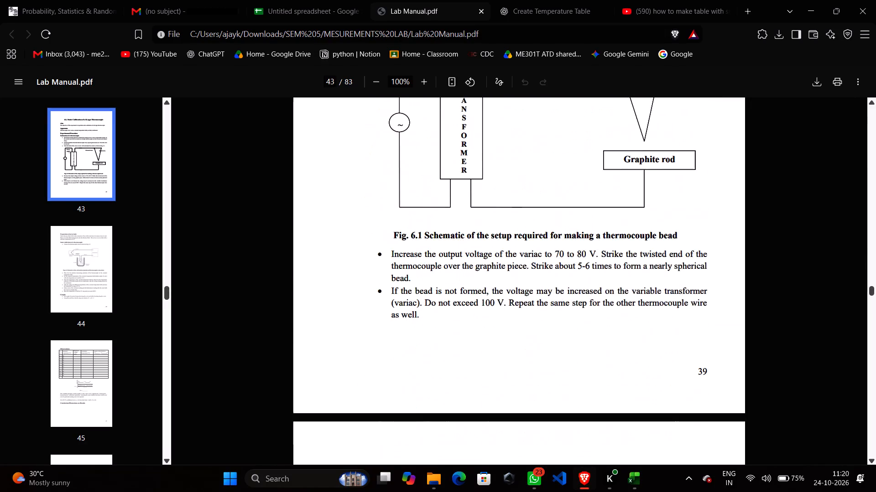
scroll(516, 271, "down", 4)
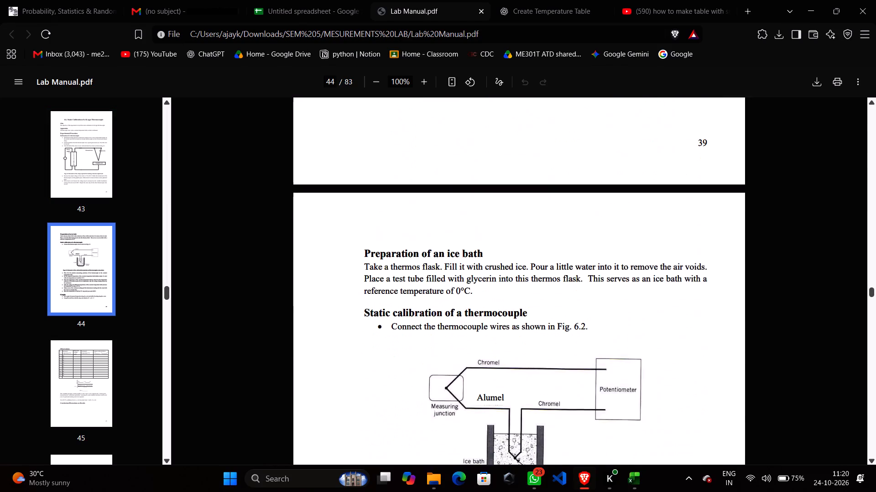
scroll(516, 271, "down", 5)
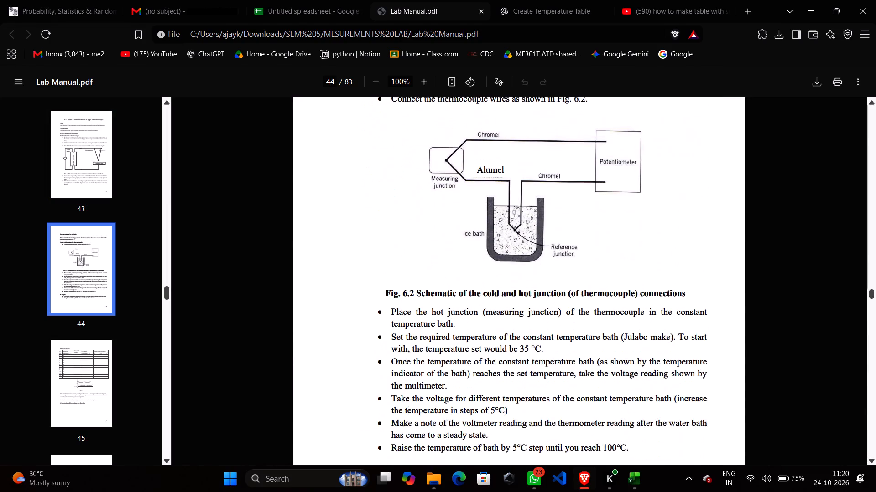
scroll(516, 271, "down", 3)
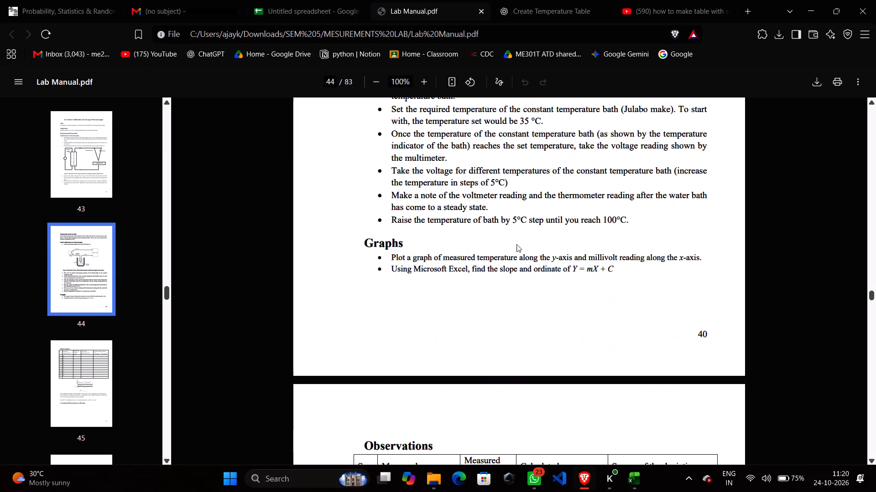
left_click_drag(443, 257, 589, 260)
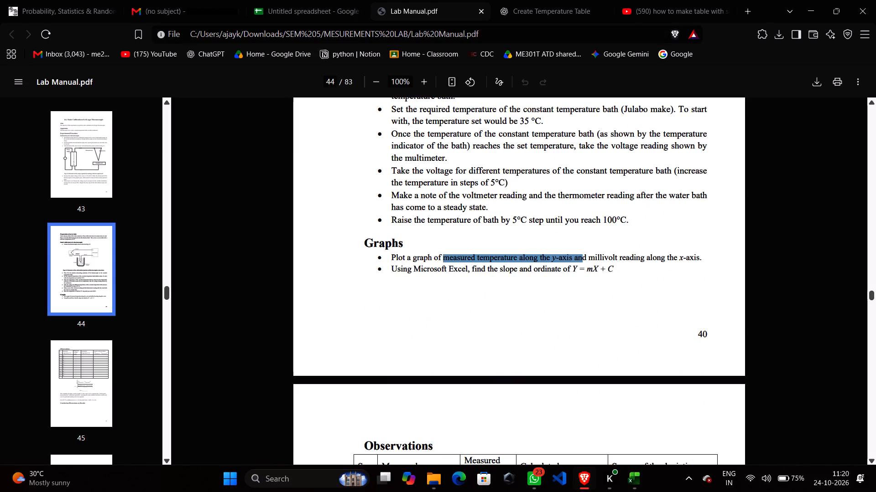
left_click(552, 338)
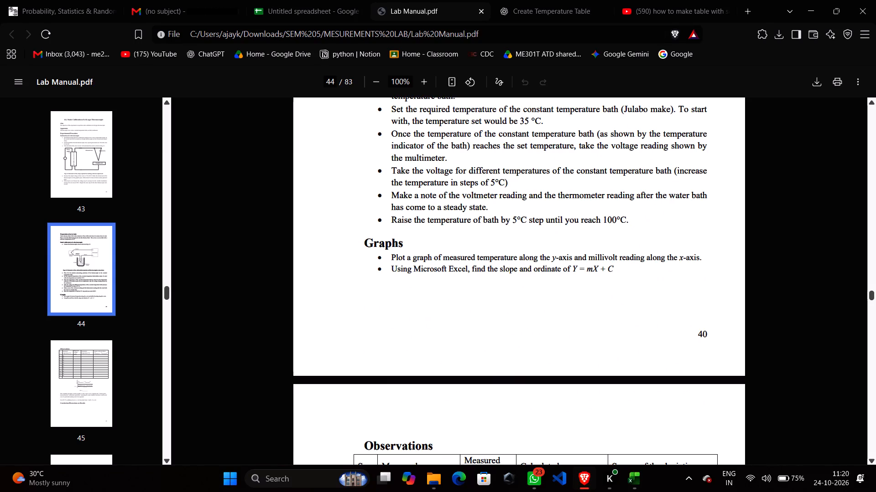
left_click_drag(440, 251, 594, 253)
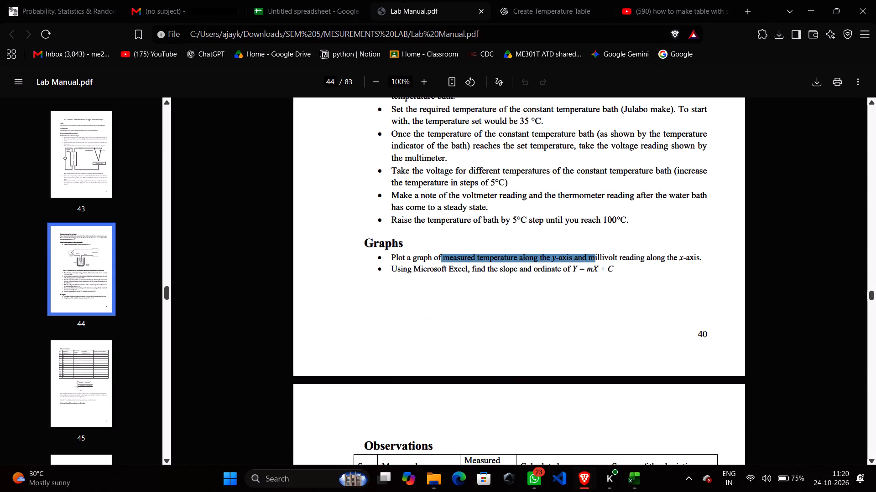
left_click(609, 254)
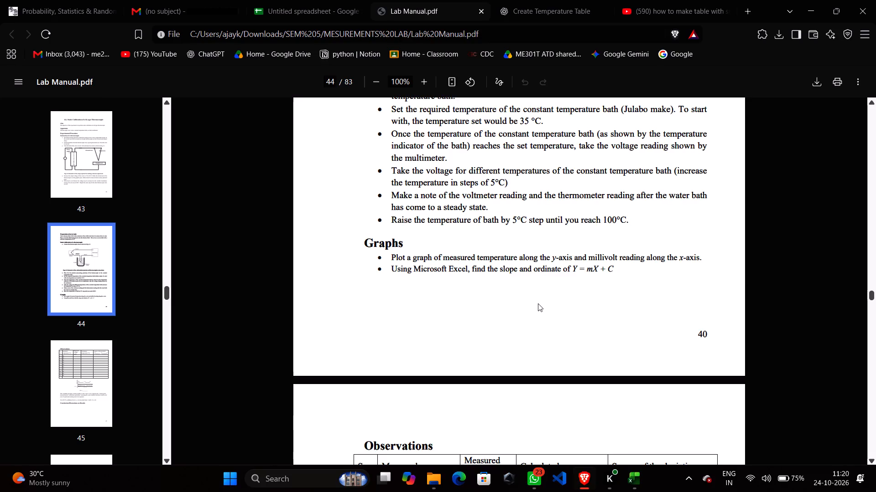
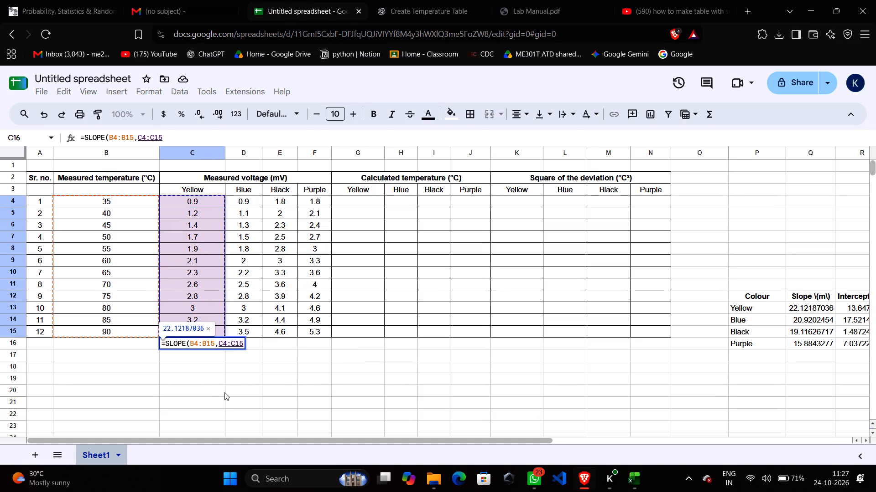
key("shift+parenright")
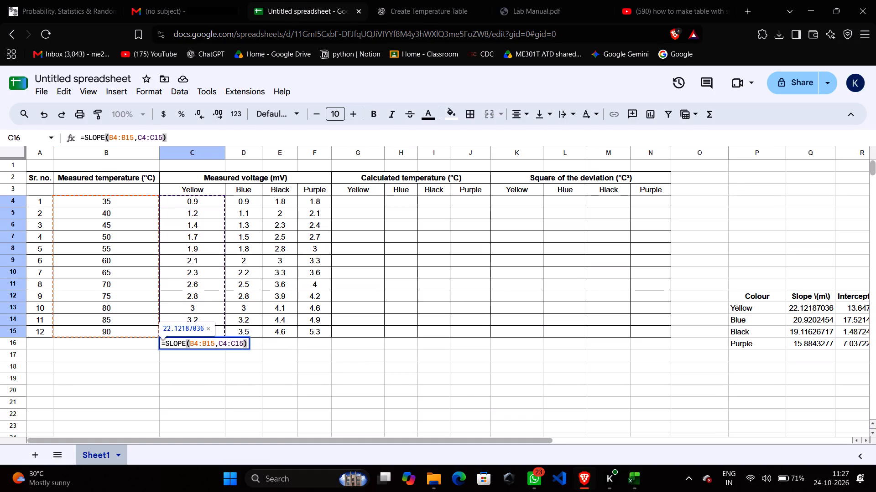
key("Return")
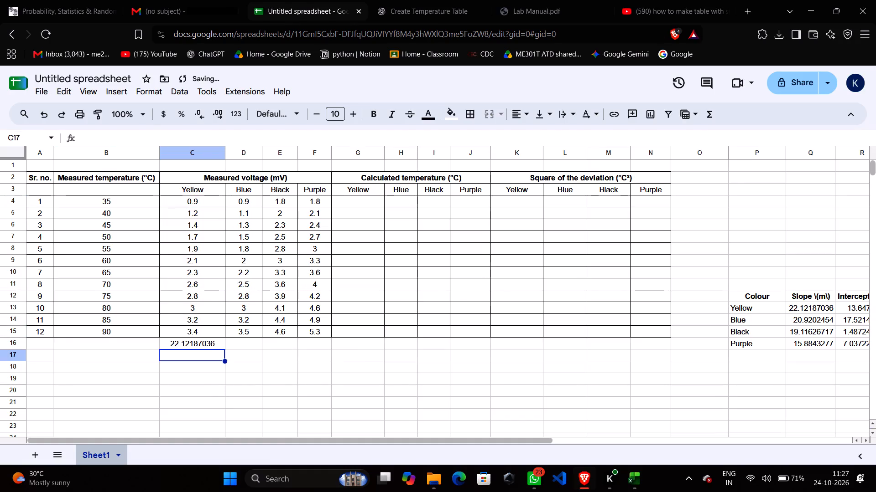
Enter a SLOPE formula in D16, below the Blue voltages, with only the measured temperatures B4:B15 as data_y.
left_click(247, 384)
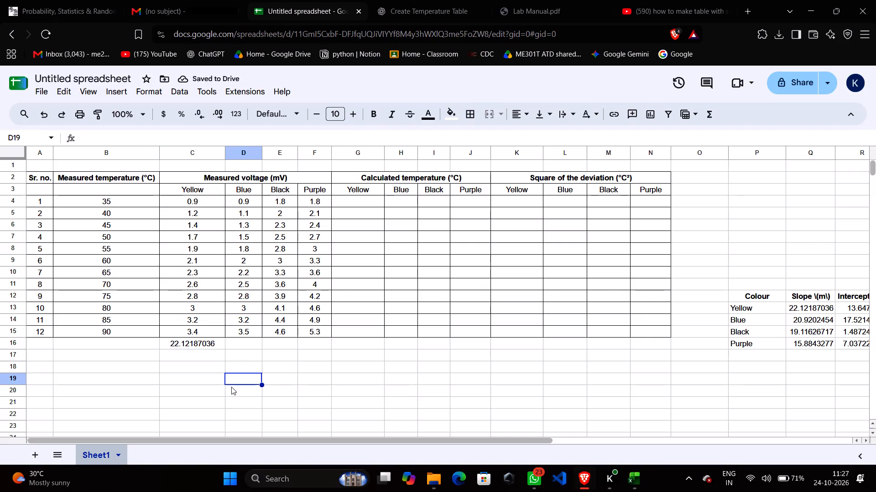
left_click(237, 344)
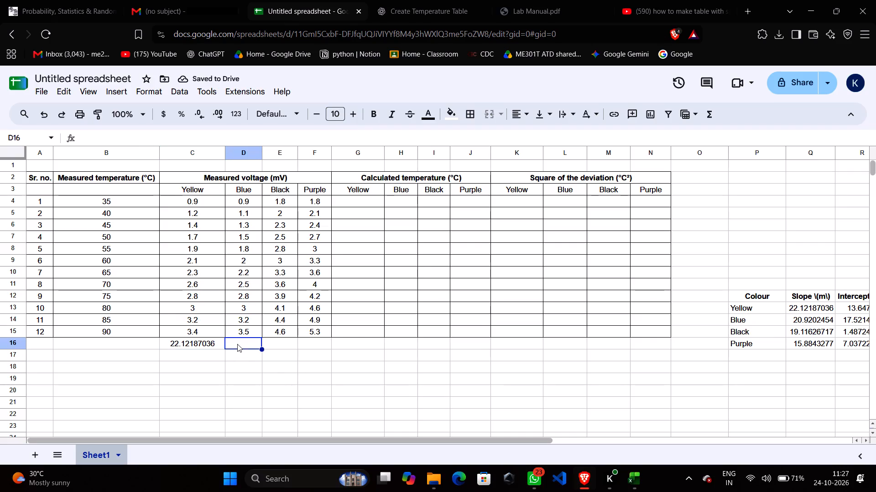
type("=slope")
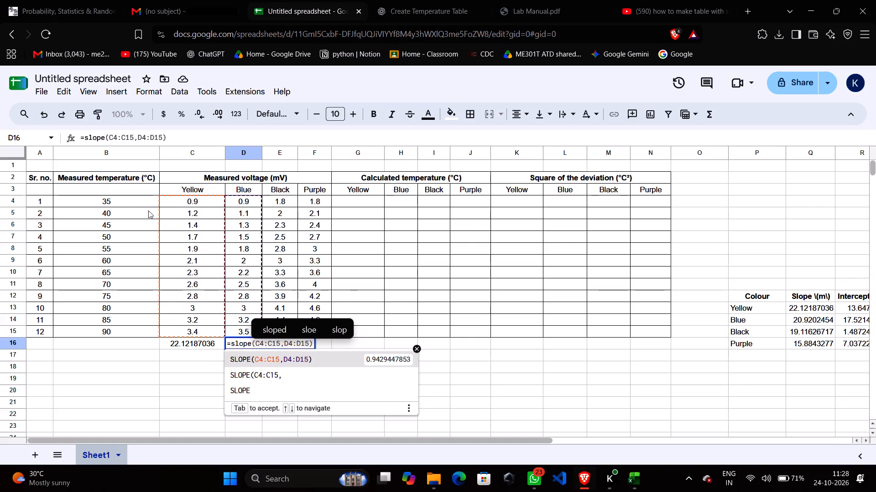
left_click_drag(127, 201, 99, 322)
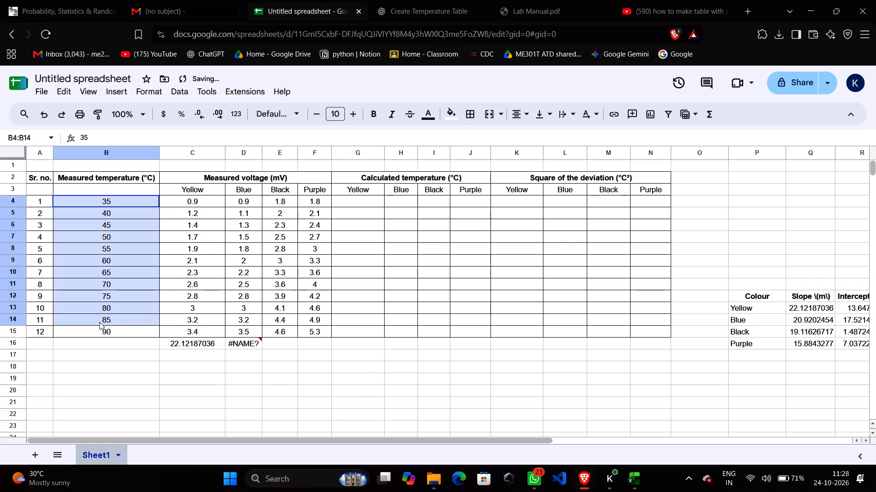
left_click_drag(99, 322, 102, 331)
left_click(236, 344)
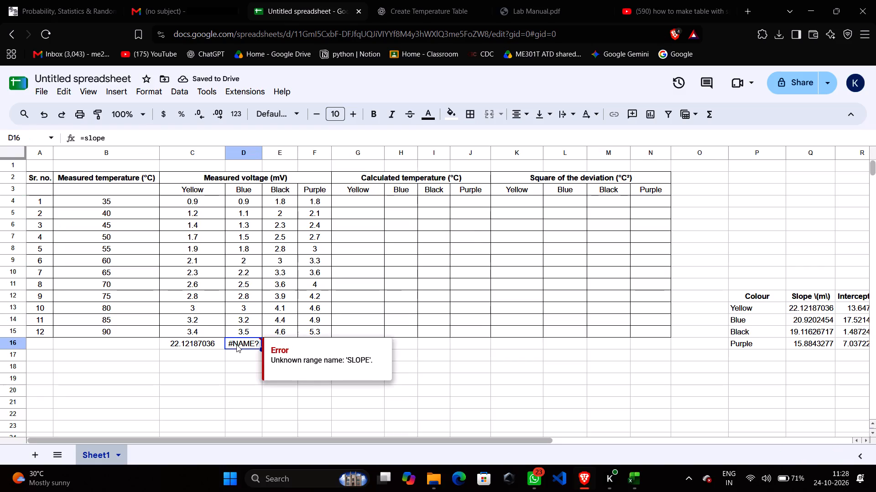
double_click(236, 344)
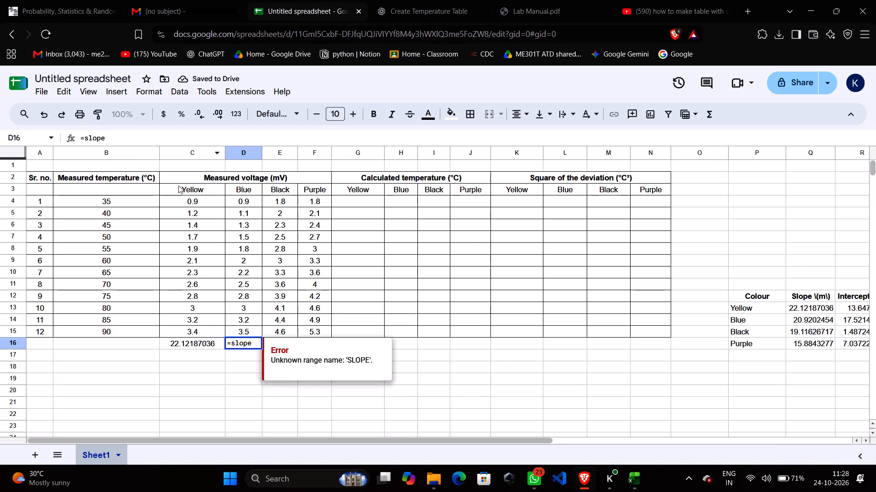
key("shift+parenleft")
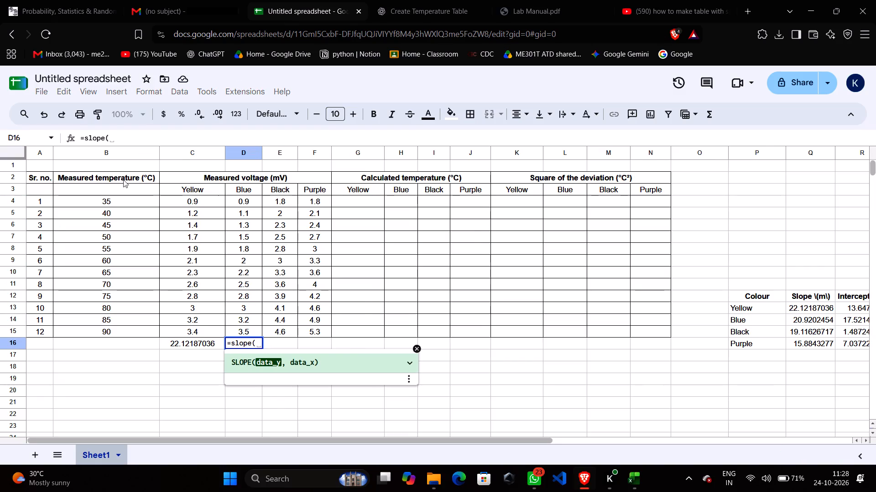
left_click_drag(131, 204, 130, 329)
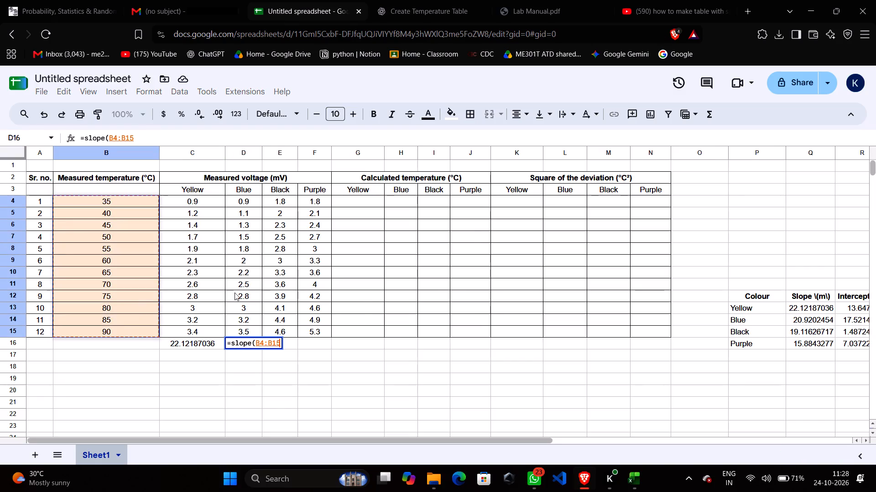
left_click_drag(248, 201, 248, 328)
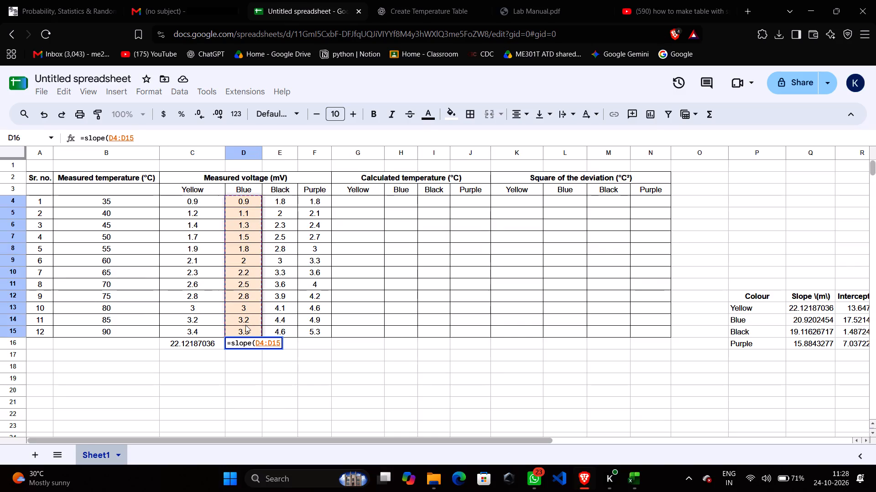
left_click_drag(128, 205, 108, 332)
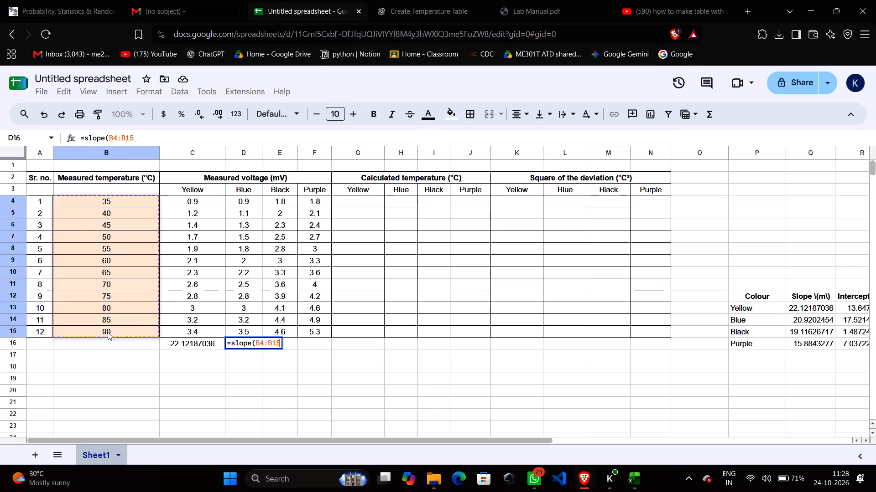
key("Return")
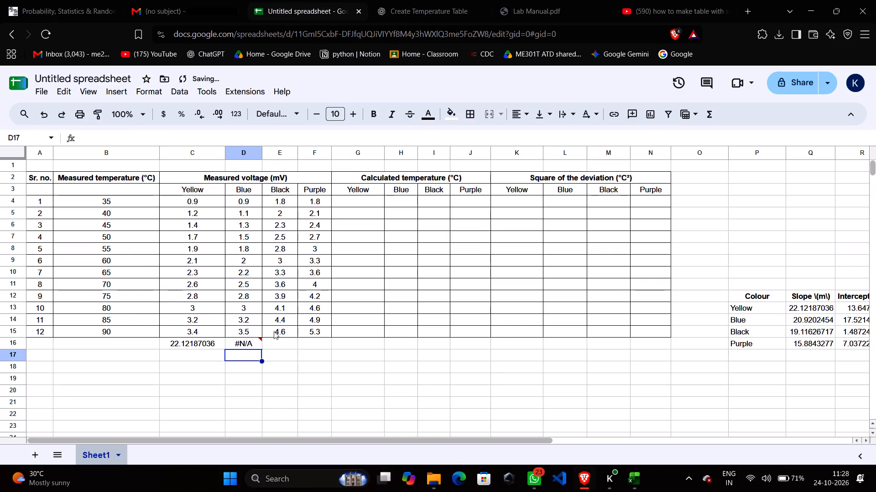
Add the Blue voltages D4:D15 as data_x to the D16 formula, making it =SLOPE(B4:B15,D4:D15).
double_click(245, 346)
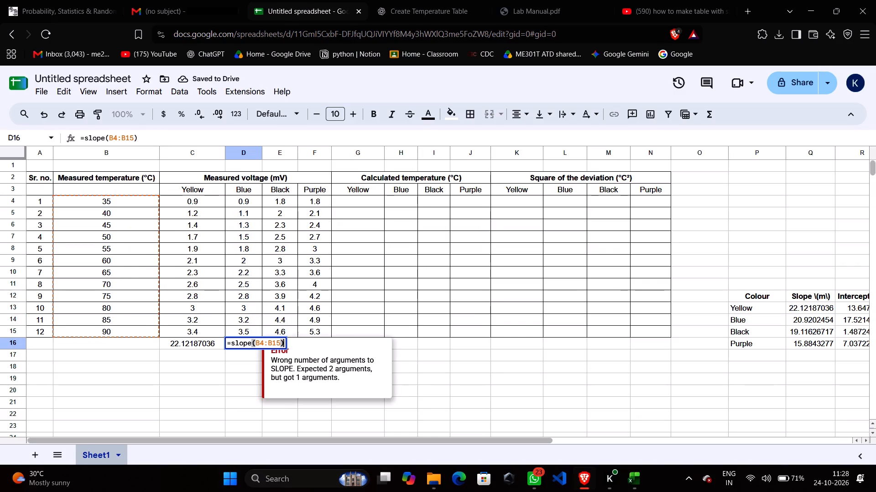
left_click(280, 345)
key("comma")
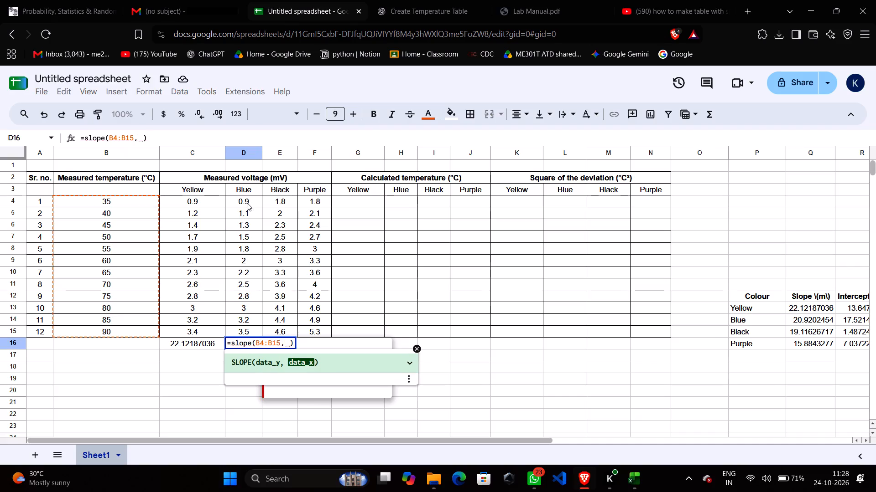
left_click_drag(247, 199, 250, 333)
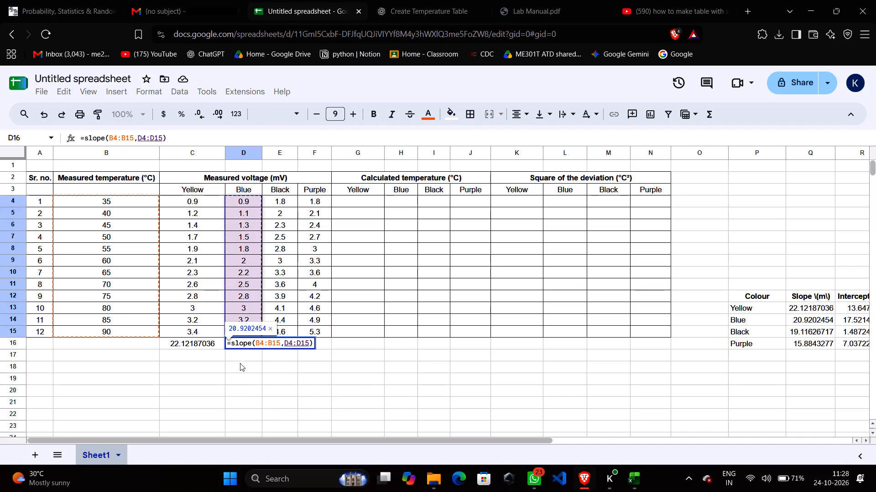
key("Return")
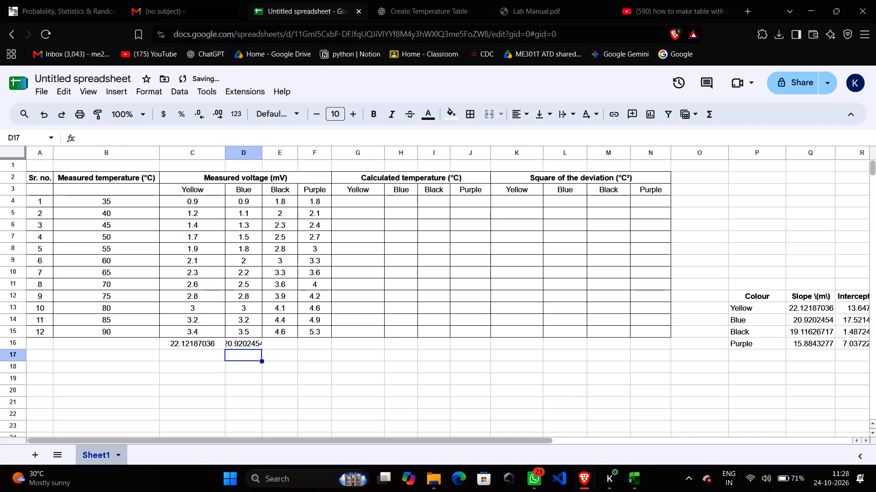
Widen the Blue and Black measured voltage columns, D and E, to fit full slope values.
left_click(248, 377)
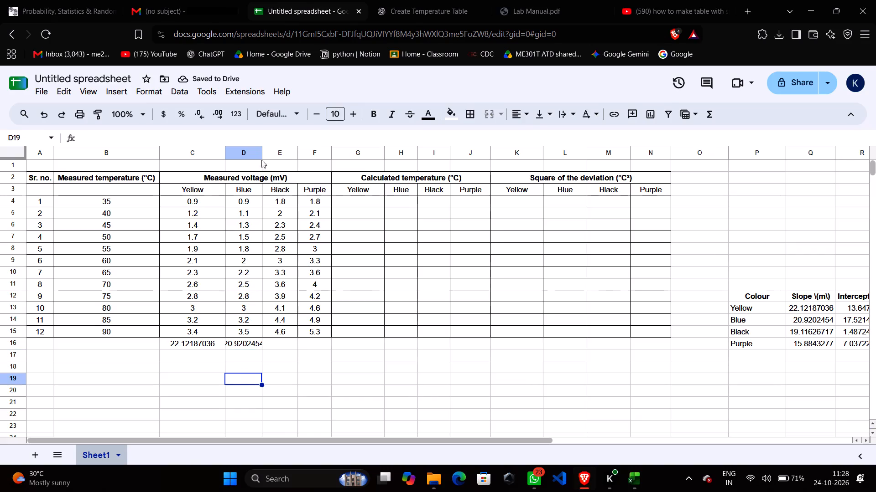
left_click(261, 154)
left_click_drag(265, 153, 269, 154)
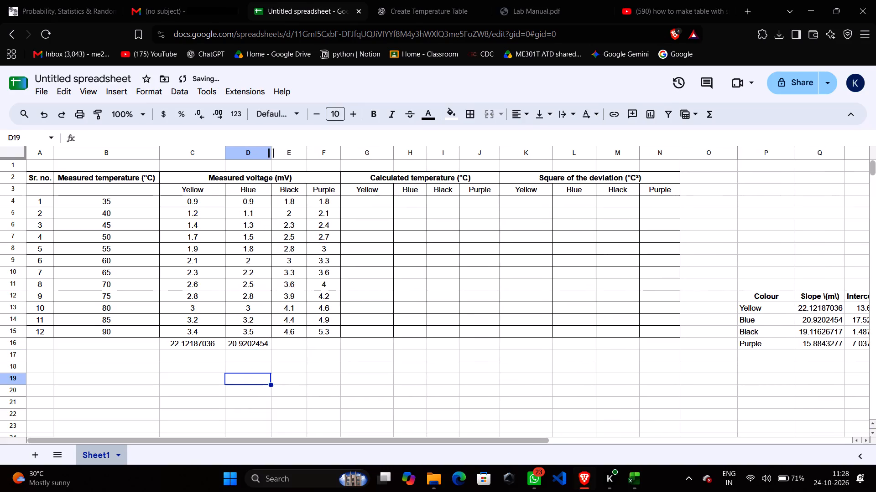
left_click_drag(269, 154, 275, 155)
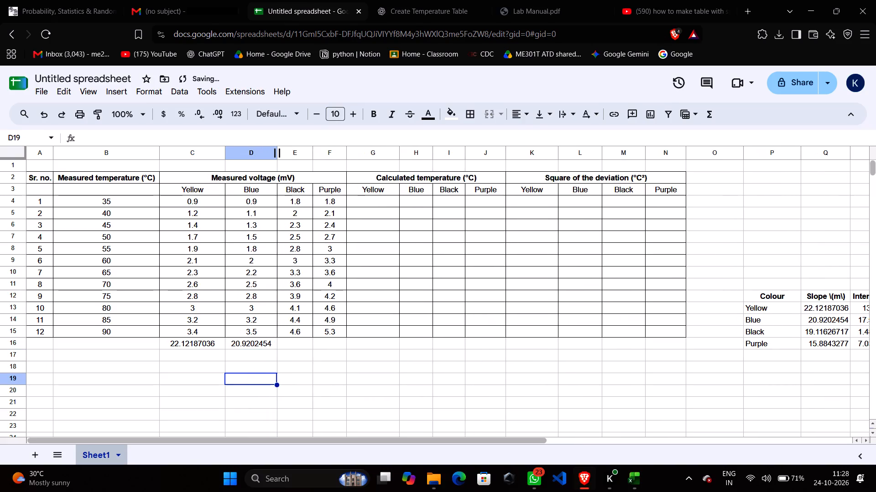
left_click(275, 155)
left_click(325, 384)
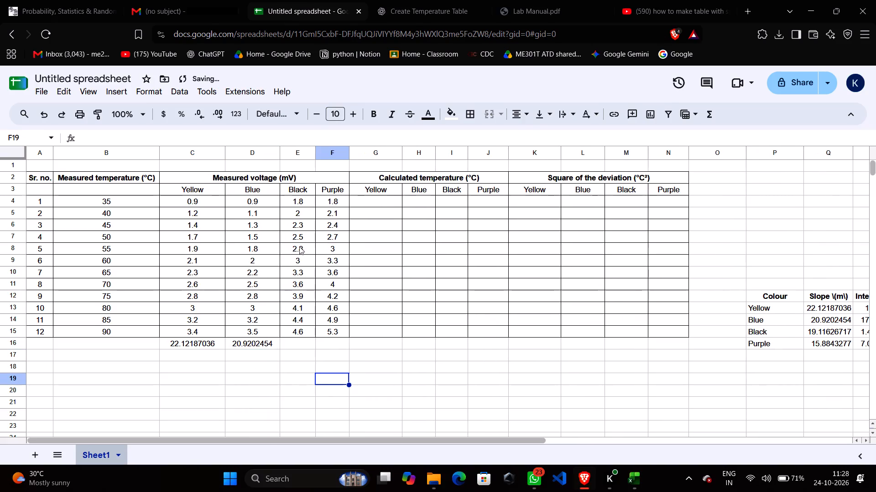
left_click(316, 156)
left_click_drag(319, 155, 325, 156)
Enter slope( in cell E16, below the Black voltages, and try to add the measured temperatures B4:B15 as its range.
left_click(293, 342)
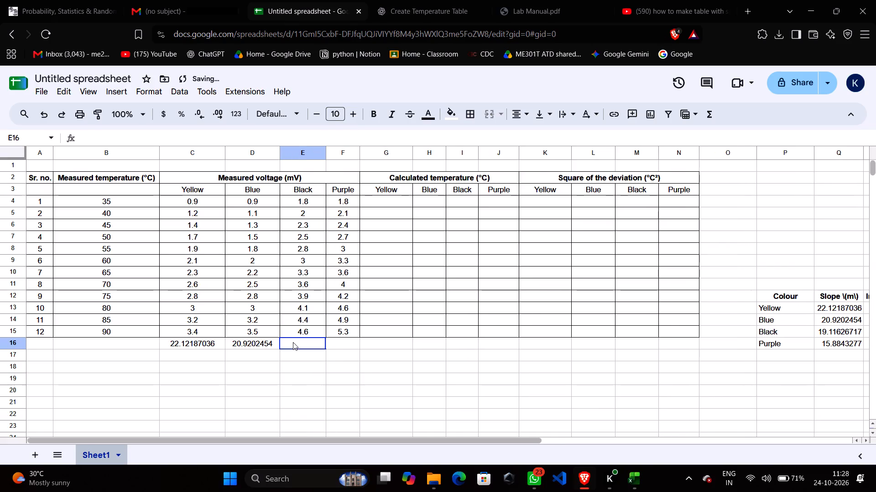
type("slope")
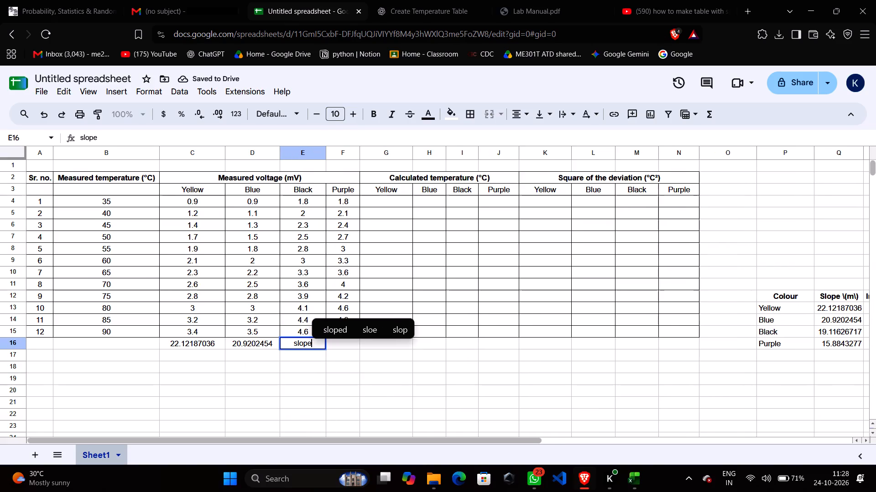
key("shift+parenleft")
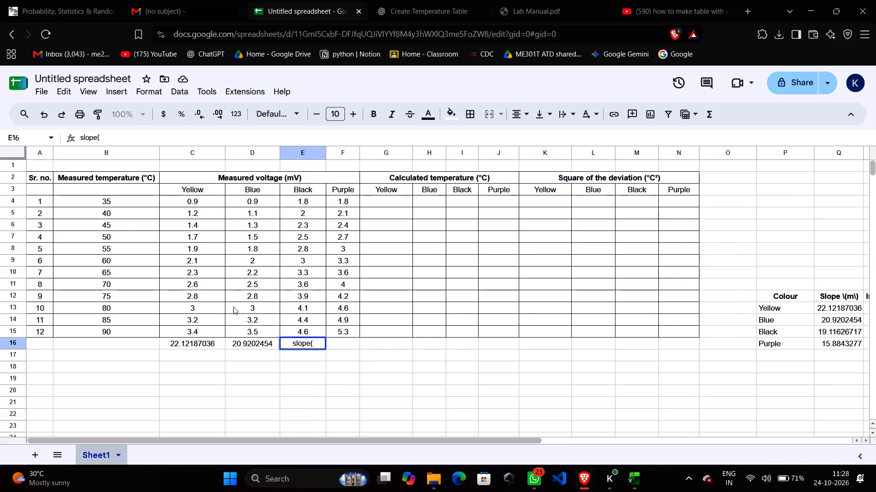
left_click_drag(114, 198, 109, 325)
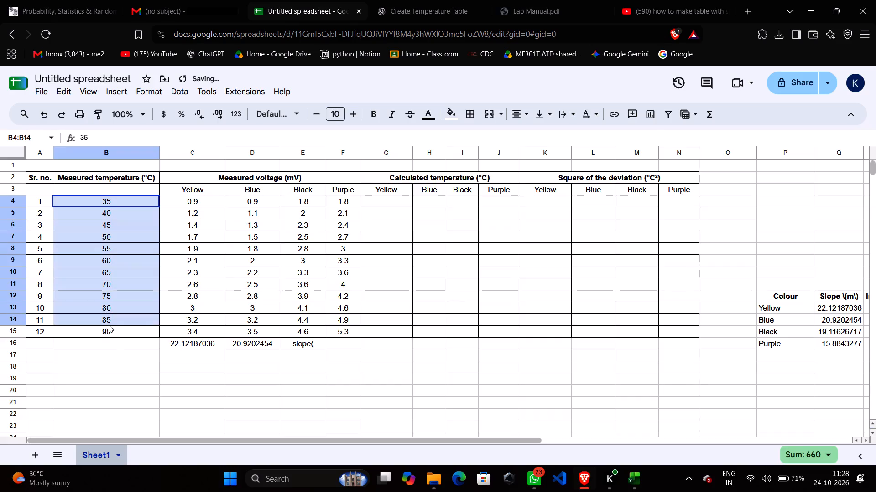
left_click_drag(109, 325, 112, 337)
left_click(315, 343)
left_click(315, 343)
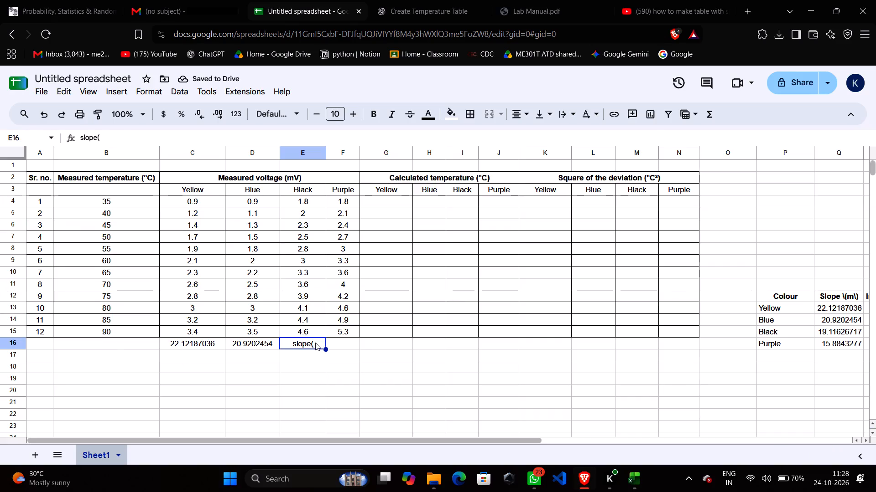
double_click(315, 343)
left_click(319, 345)
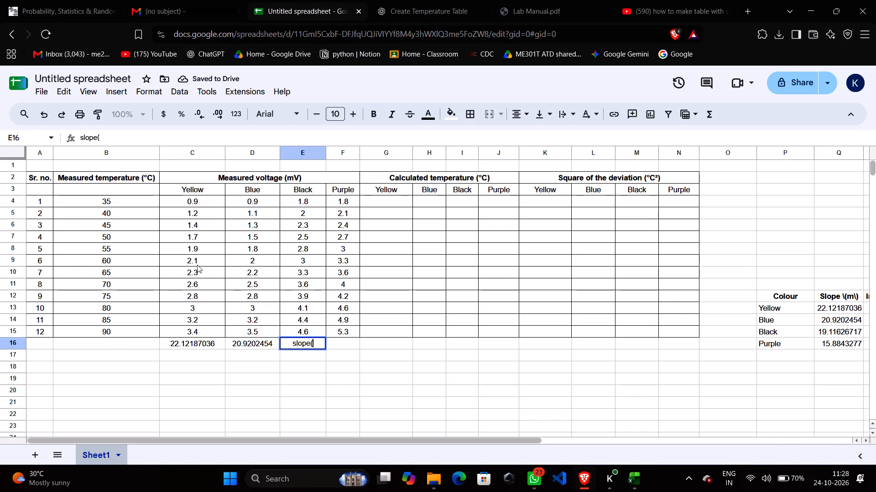
left_click_drag(132, 201, 137, 325)
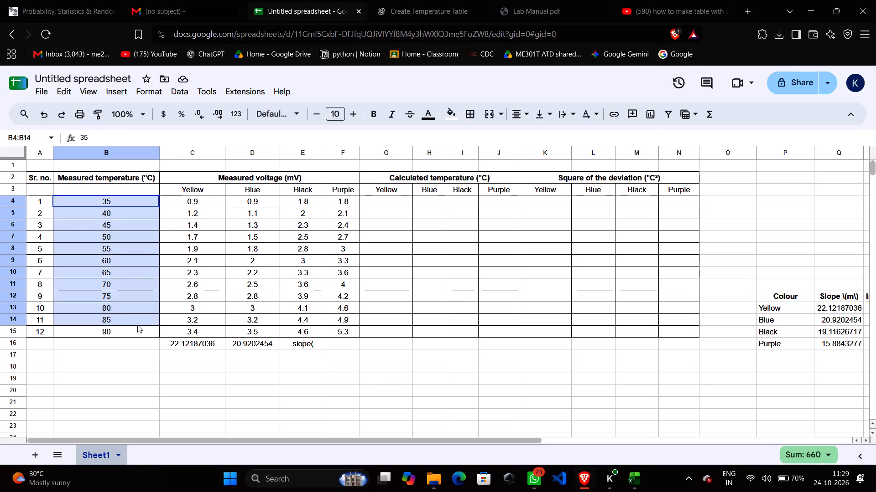
left_click_drag(137, 325, 139, 331)
left_click(290, 347)
left_click(290, 347)
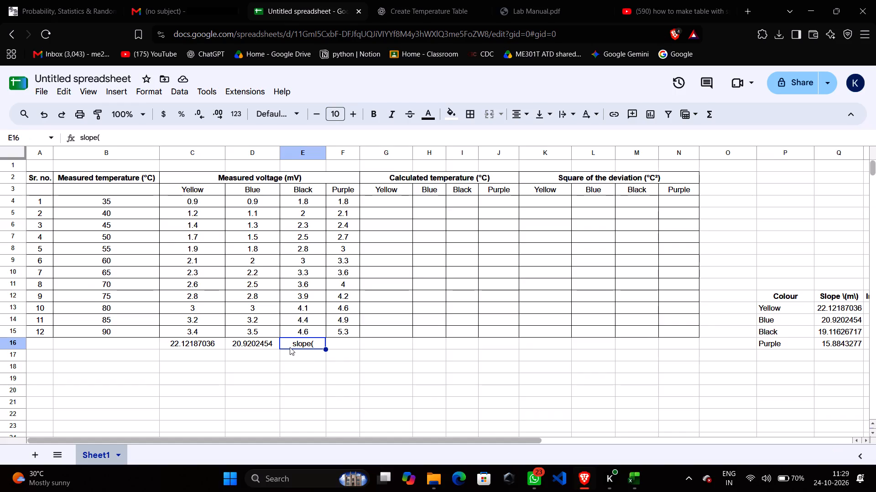
Turn the E16 entry into the formula =SLOPE(B4:B15,E4:E15), with measured temperature as data_y and Black voltage as data_x.
triple_click(289, 345)
left_click(293, 344)
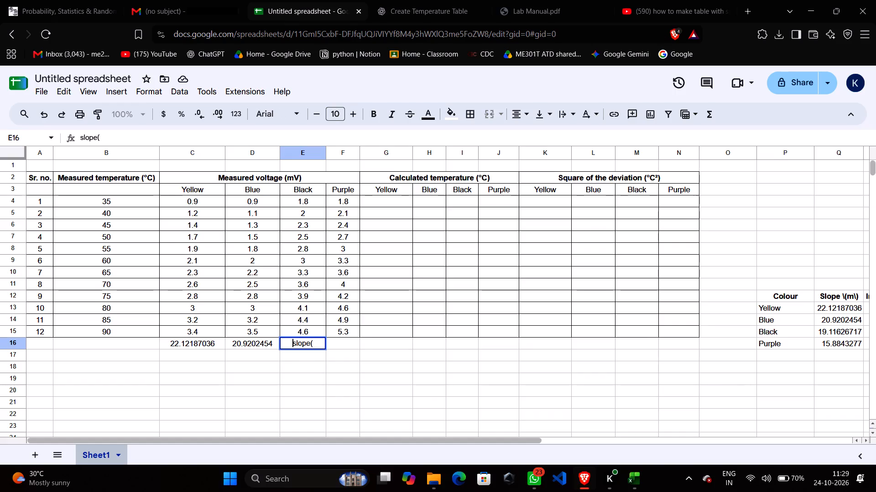
key("equal")
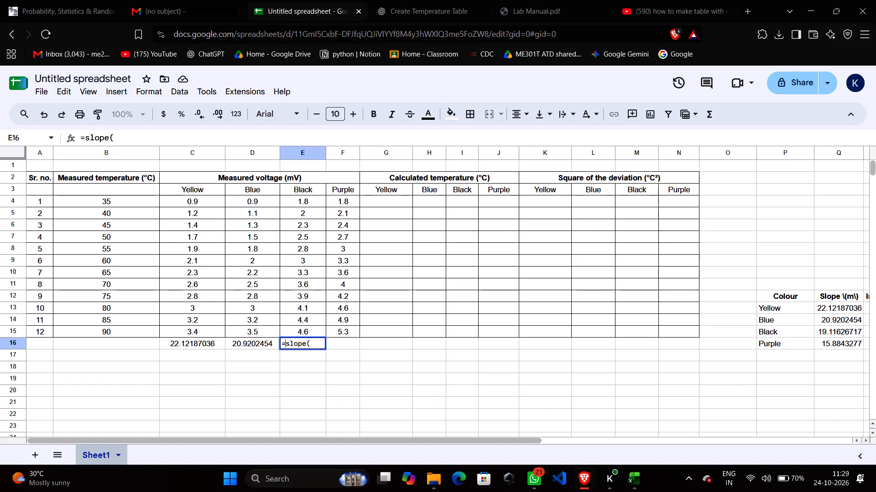
left_click(313, 340)
left_click_drag(119, 204, 127, 281)
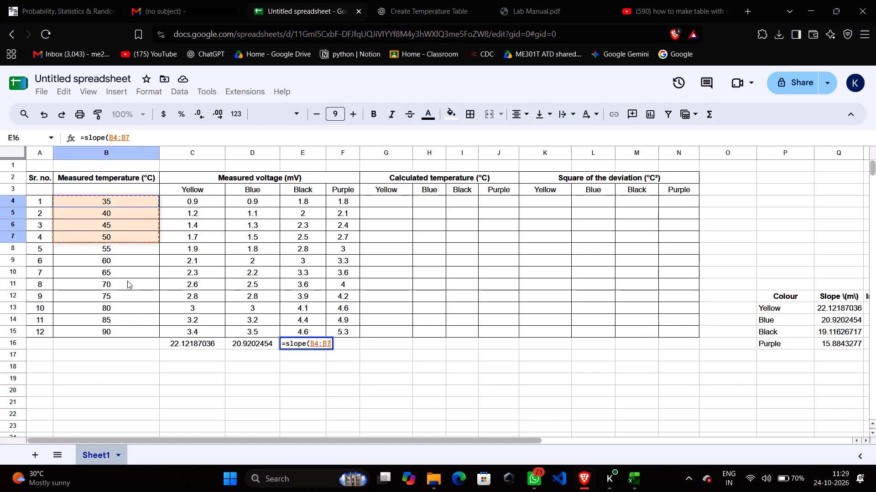
left_click_drag(127, 281, 129, 334)
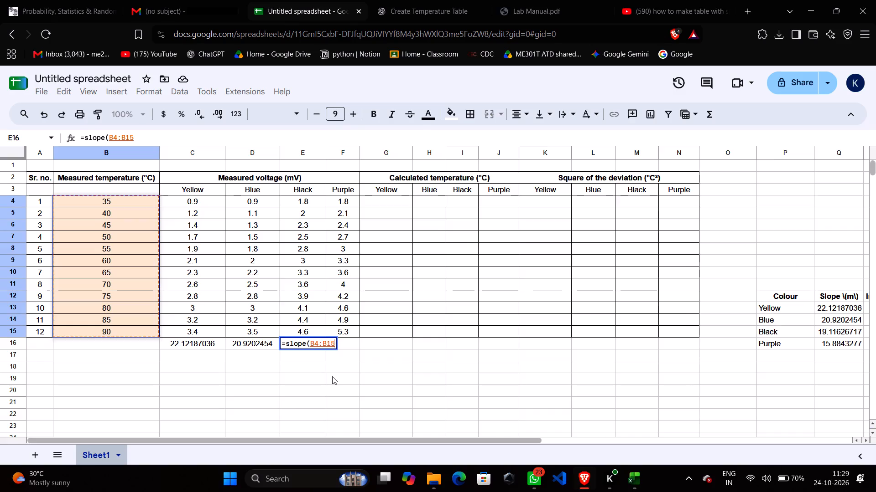
key("comma")
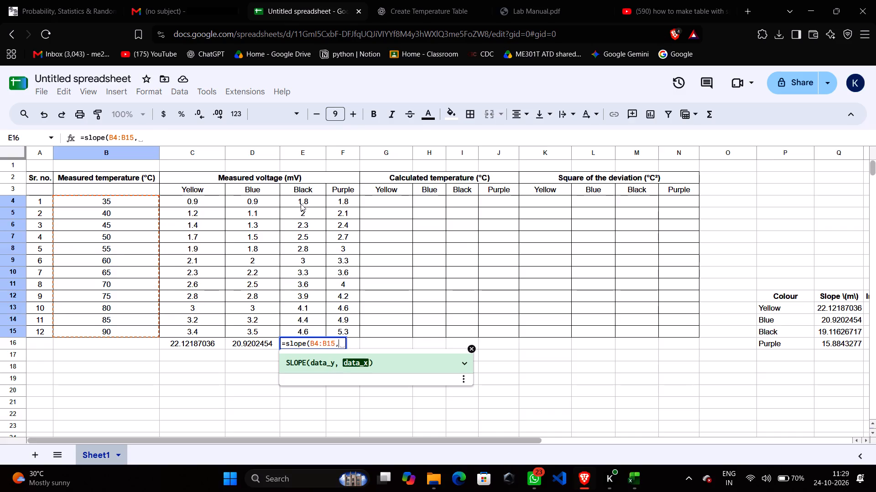
left_click_drag(301, 204, 292, 338)
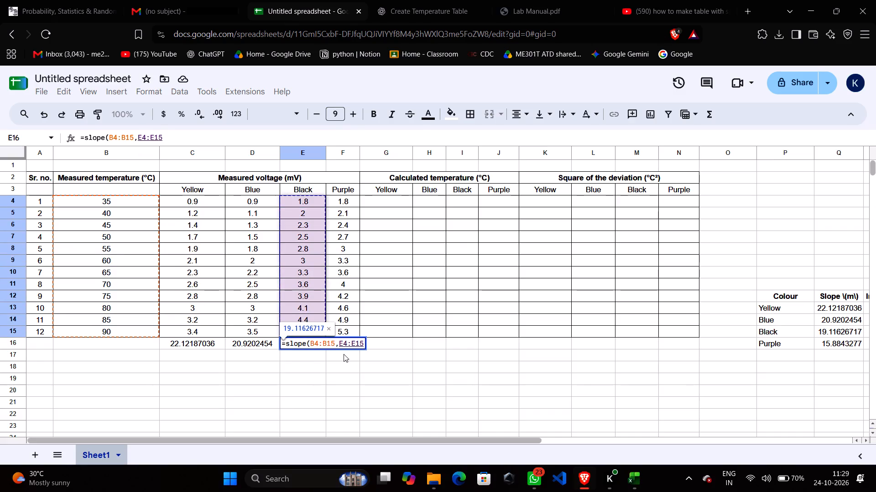
key("shift+parenright")
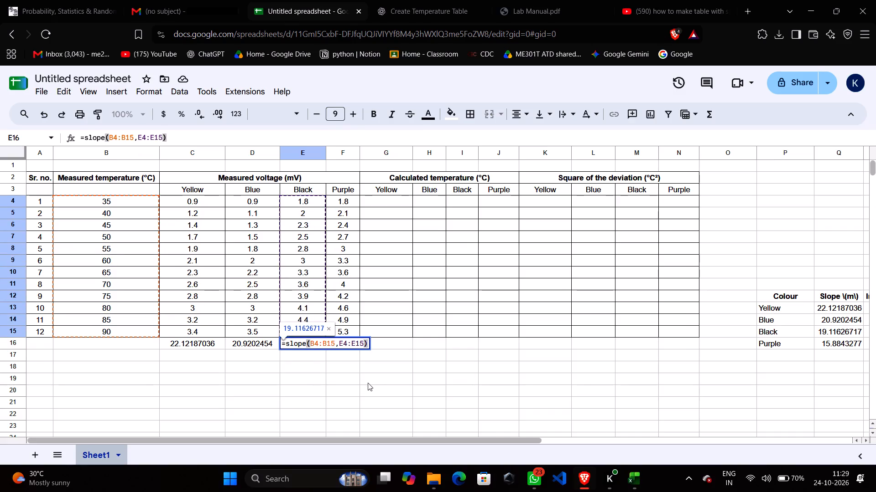
key("Return")
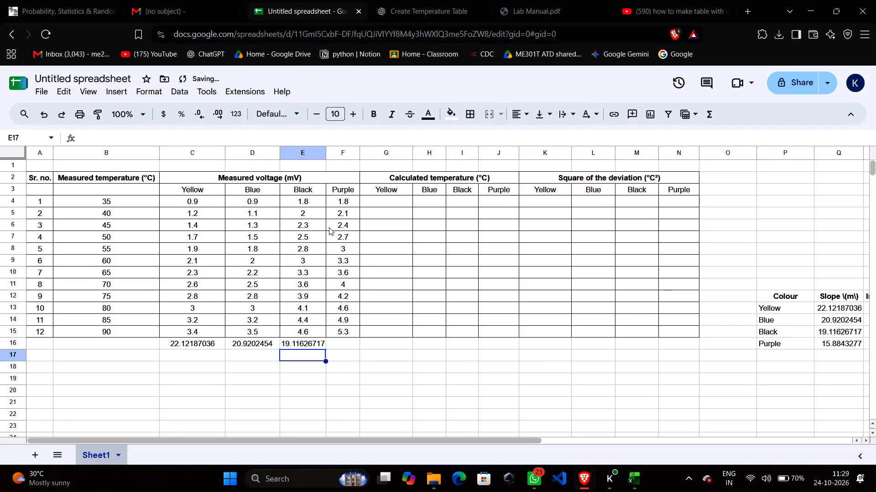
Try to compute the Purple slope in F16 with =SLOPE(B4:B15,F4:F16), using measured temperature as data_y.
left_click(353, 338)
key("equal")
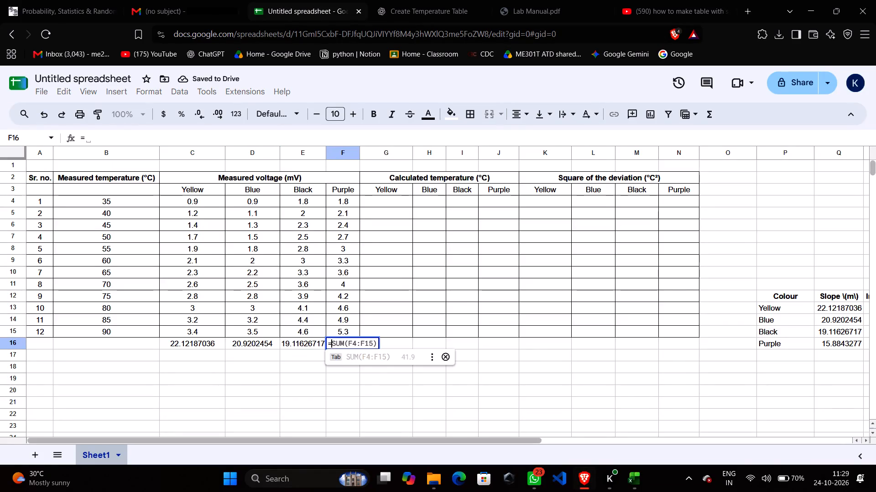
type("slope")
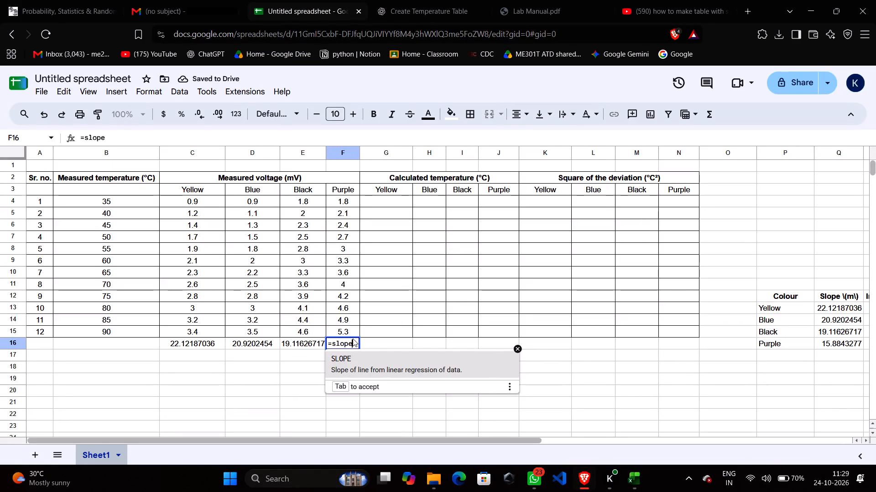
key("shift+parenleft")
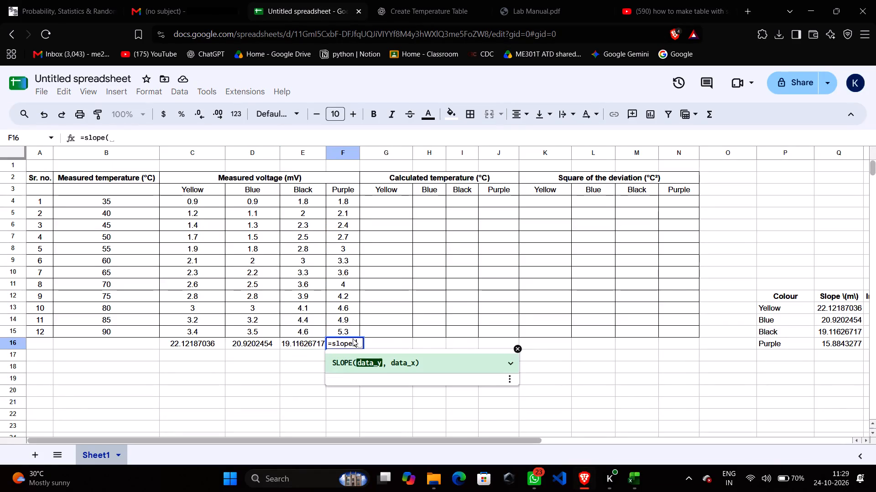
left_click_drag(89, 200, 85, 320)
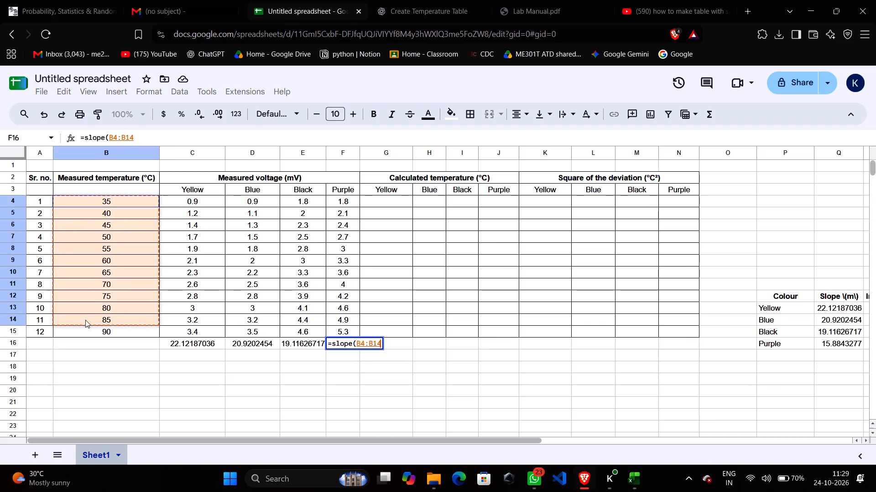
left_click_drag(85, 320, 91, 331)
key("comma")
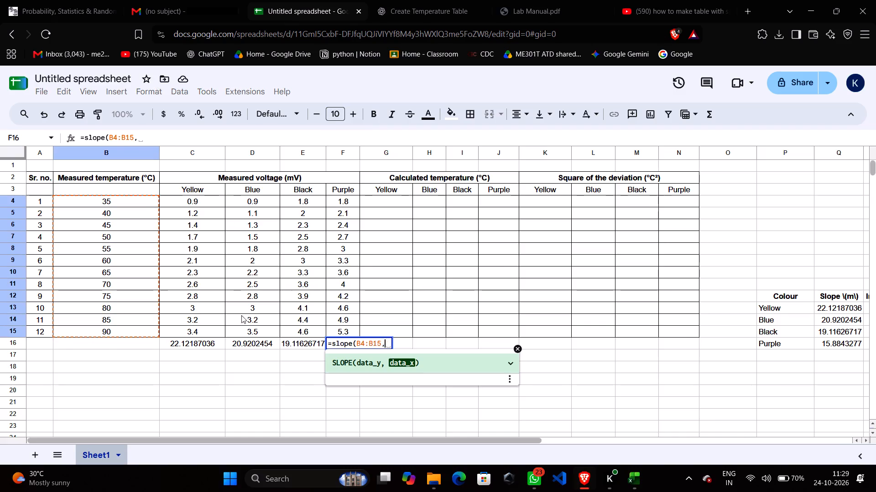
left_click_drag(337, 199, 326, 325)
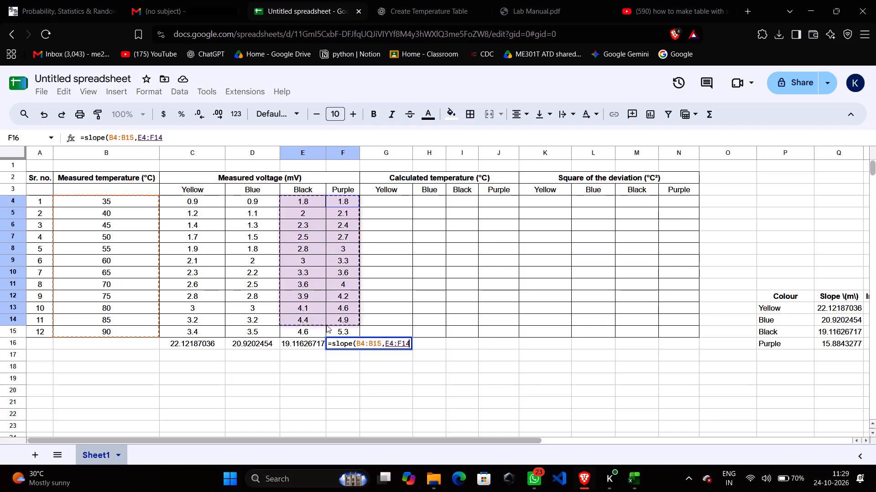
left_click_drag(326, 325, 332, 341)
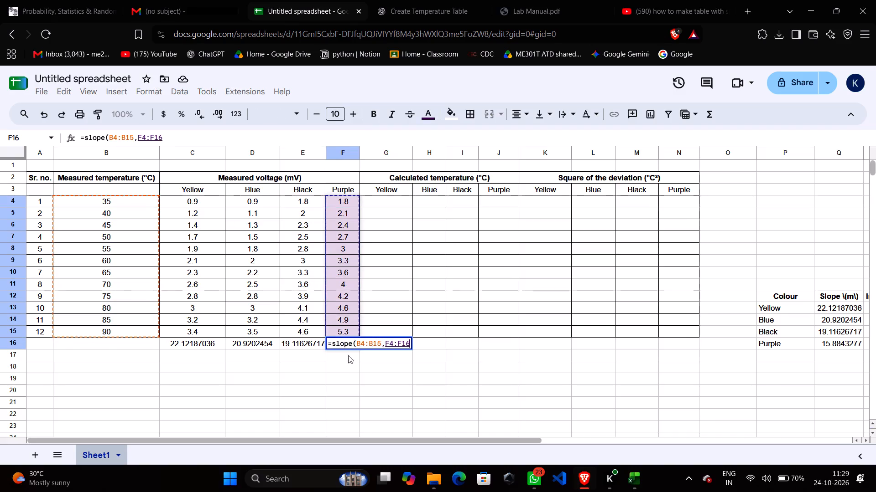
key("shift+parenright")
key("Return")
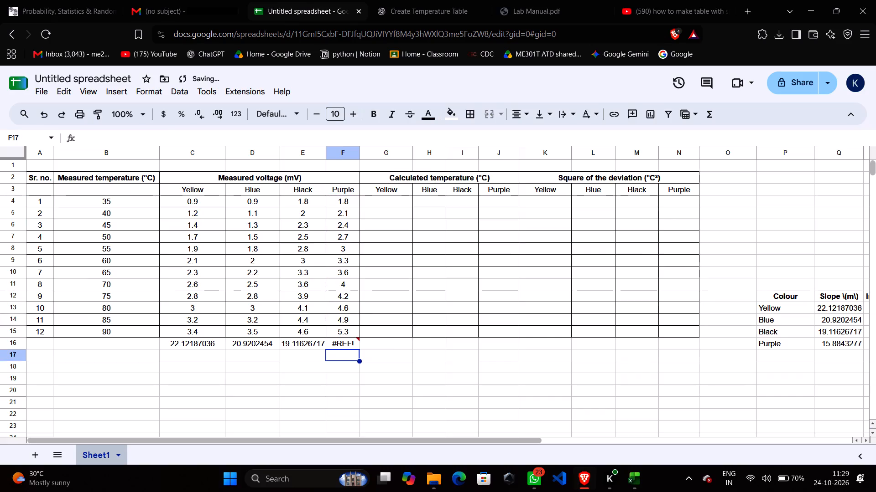
Replace the Purple slope entry in F16 with =SLOPE(B4:B15,F4:F15), using measured temperature as data_y and Purple voltage as data_x.
left_click(342, 342)
double_click(342, 342)
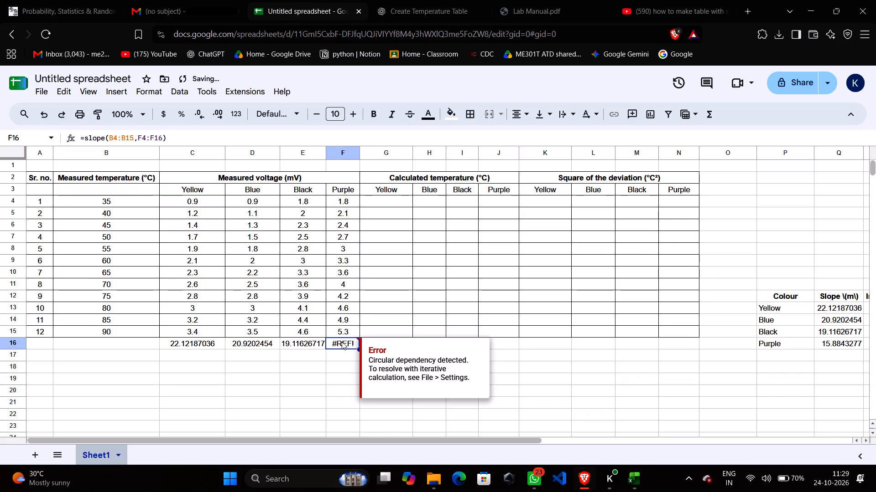
left_click(320, 417)
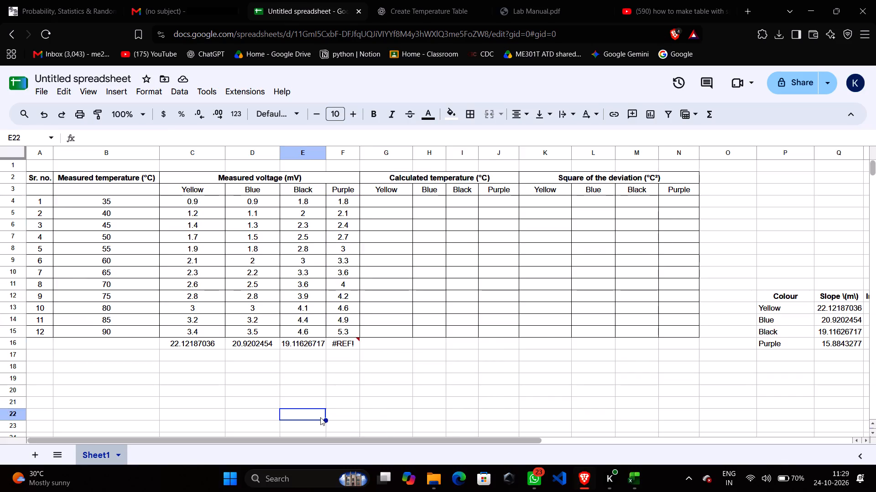
triple_click(347, 342)
left_click(325, 395)
left_click(340, 343)
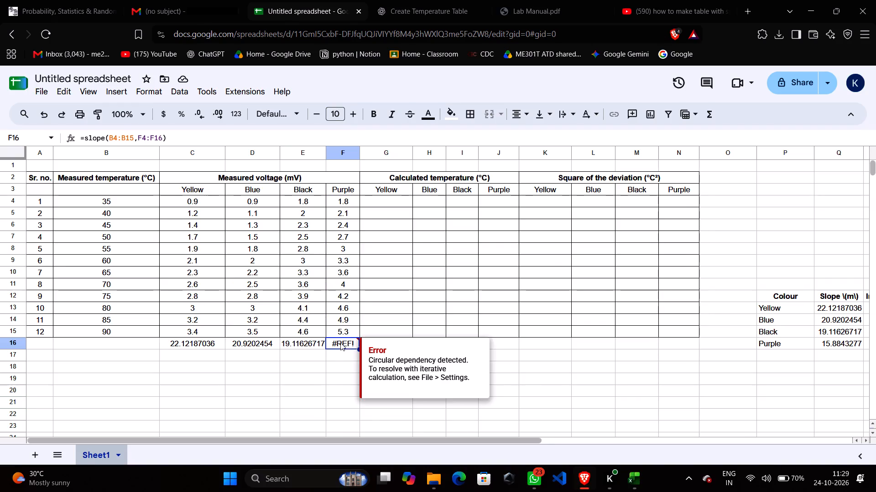
key("Delete")
key("equal")
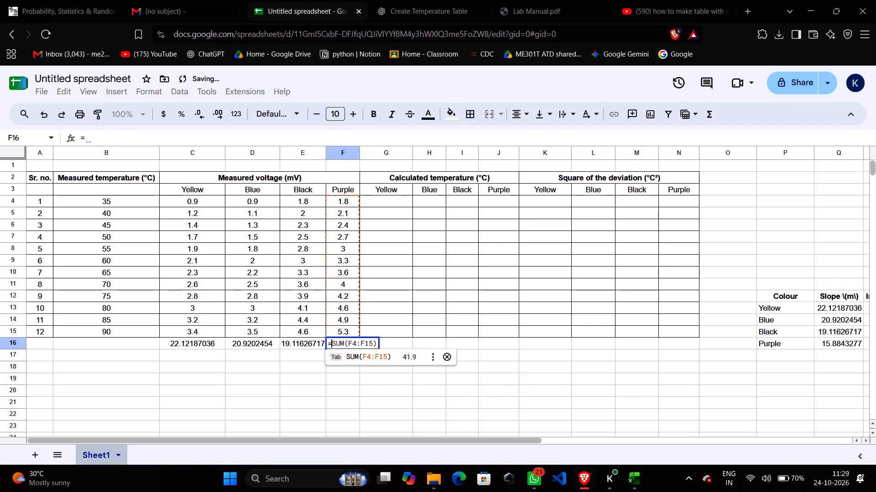
type("slope")
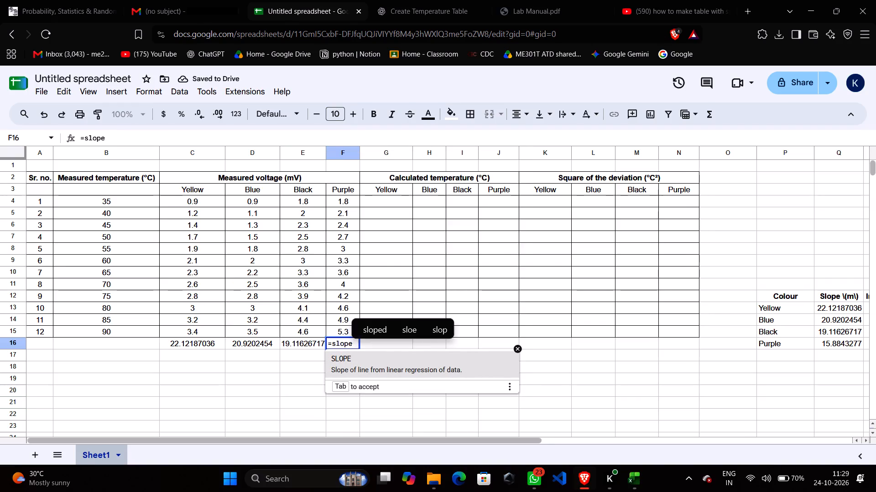
key("shift+parenleft")
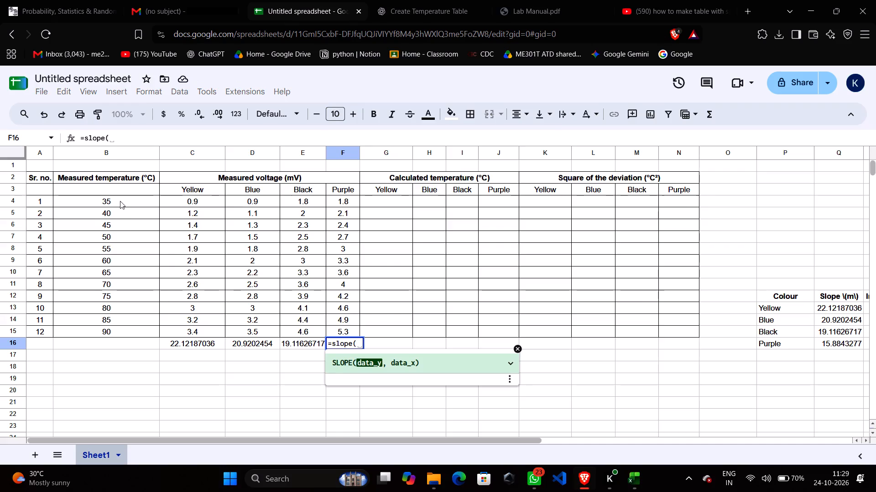
left_click_drag(120, 201, 106, 327)
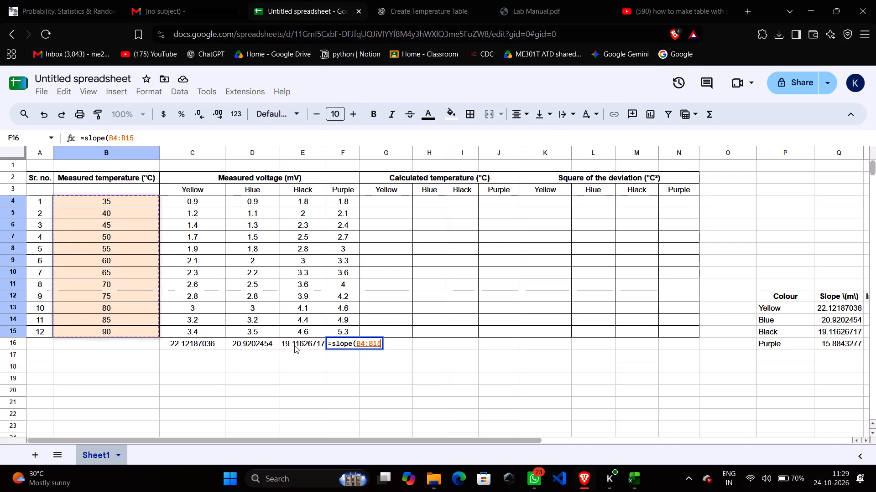
key("comma")
left_click_drag(341, 197, 353, 241)
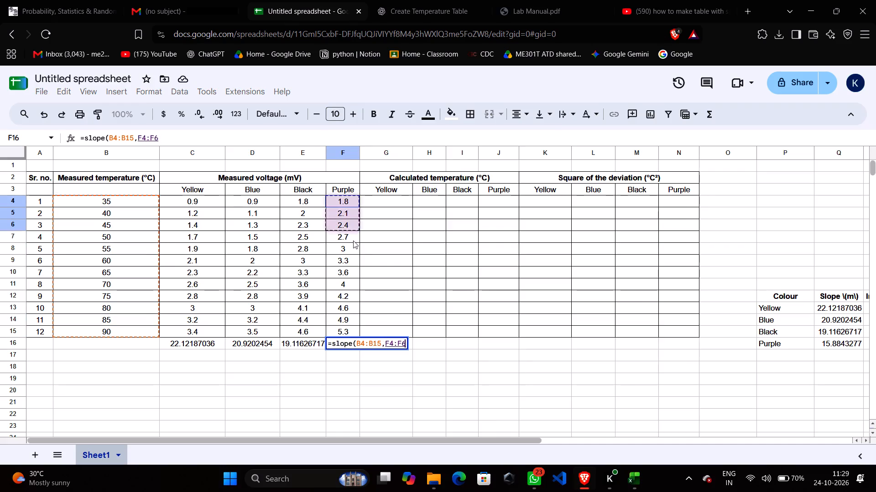
left_click_drag(353, 241, 355, 334)
key("shift+parenright")
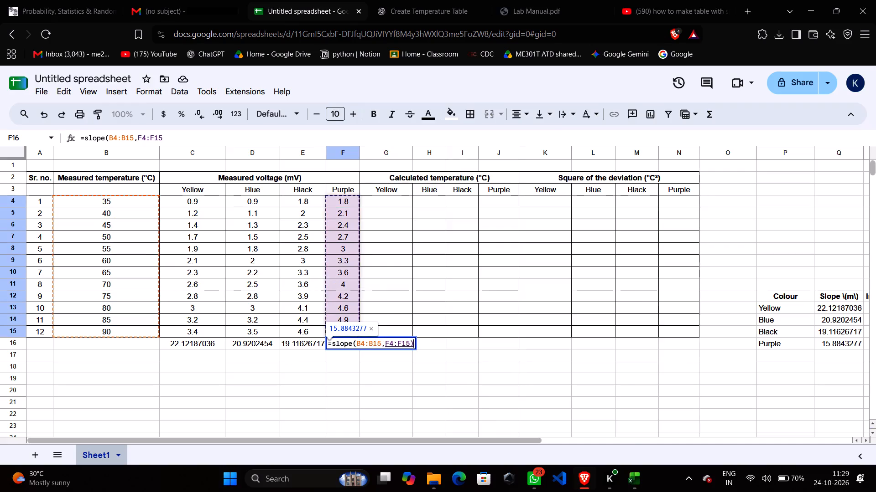
key("Return")
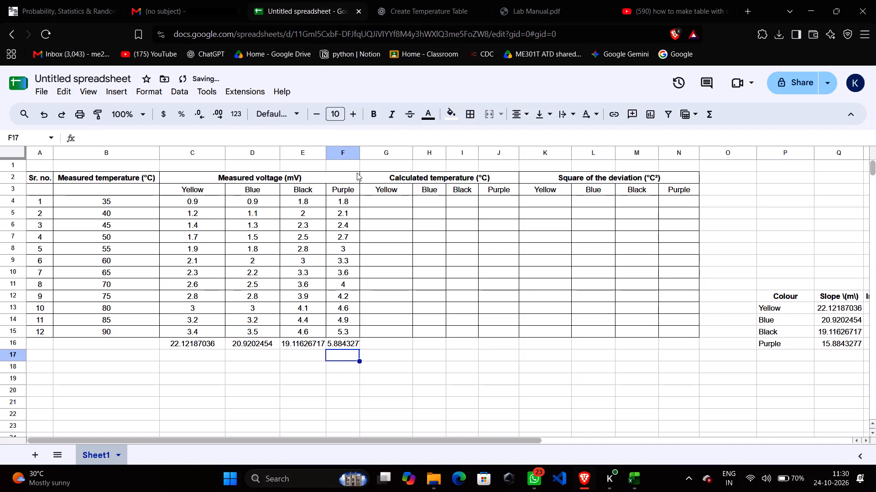
Widen the Purple voltage column F to fit its full slope value, and widen the Black column E slightly.
left_click_drag(361, 155, 368, 156)
left_click_drag(368, 156, 372, 157)
left_click_drag(372, 157, 379, 159)
left_click(348, 385)
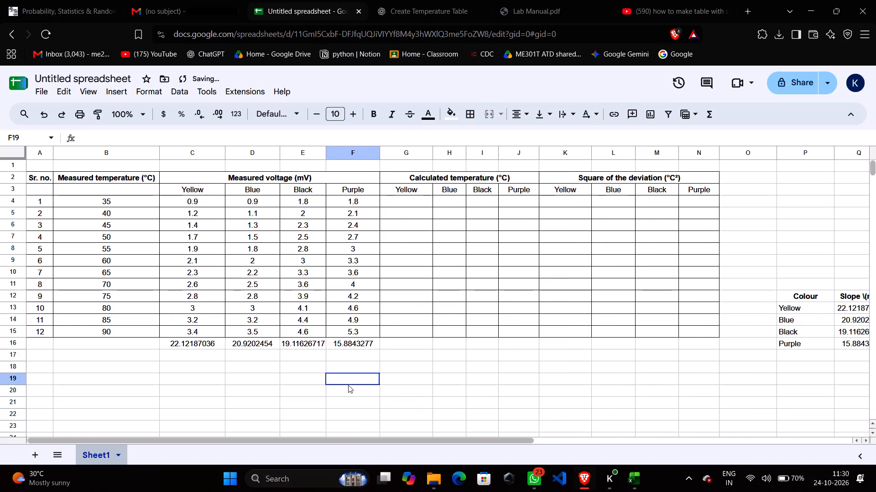
left_click_drag(323, 150, 329, 153)
left_click(259, 388)
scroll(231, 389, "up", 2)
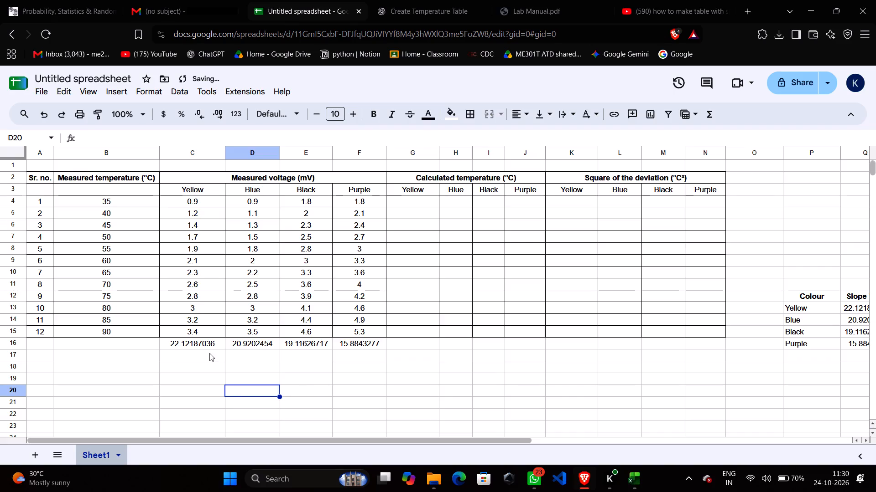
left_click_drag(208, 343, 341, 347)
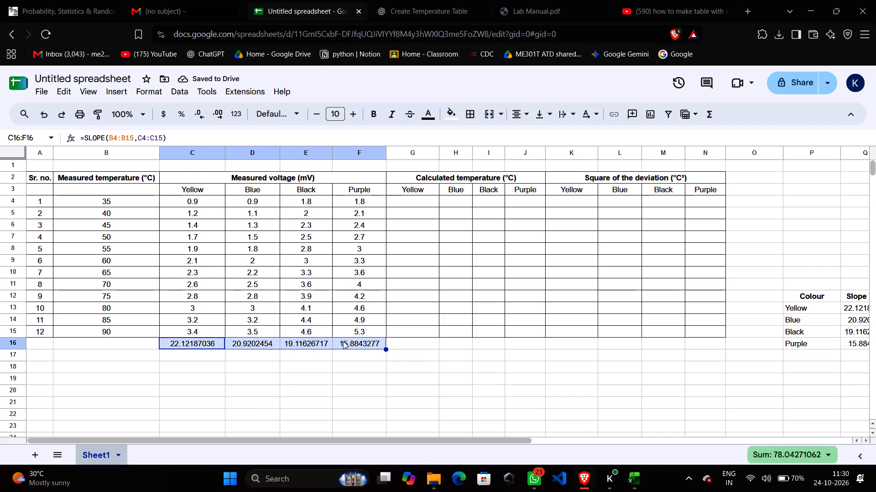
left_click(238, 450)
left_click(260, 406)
Label the two rows below the measured temperatures in capitals: SLOPE in B16 and INTERCEPT in B17.
left_click(113, 341)
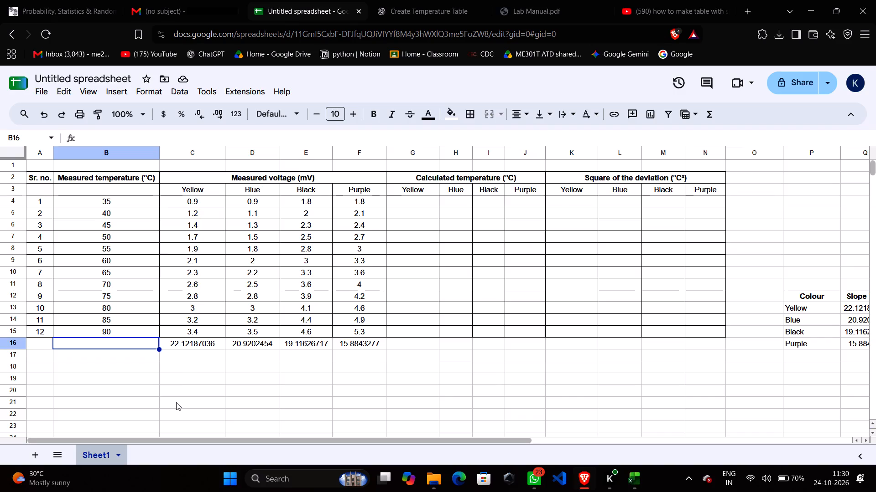
type("slop")
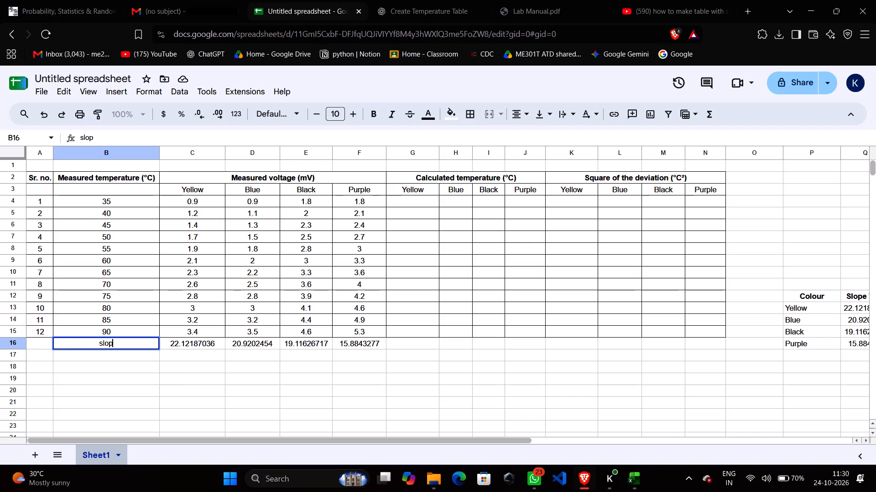
key("BackSpace")
key("BackSpace")
key("BackSpace")
key("BackSpace")
type("SLOPE")
key("Return")
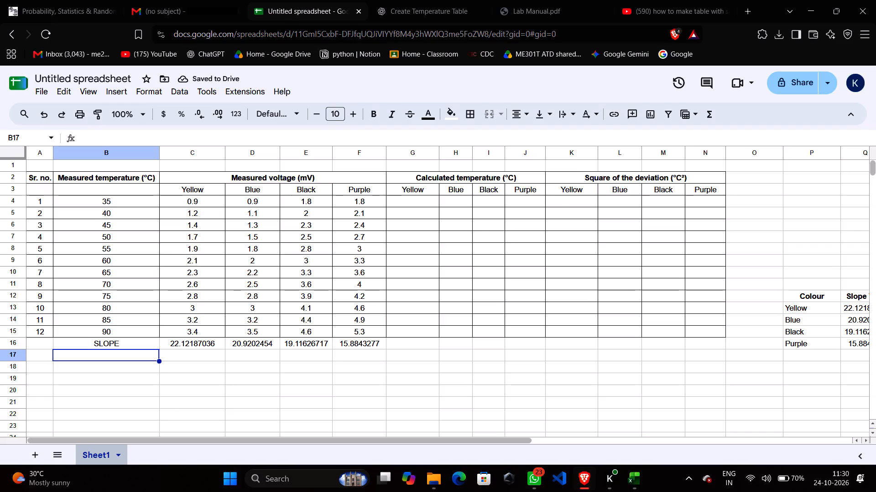
key("shift+i")
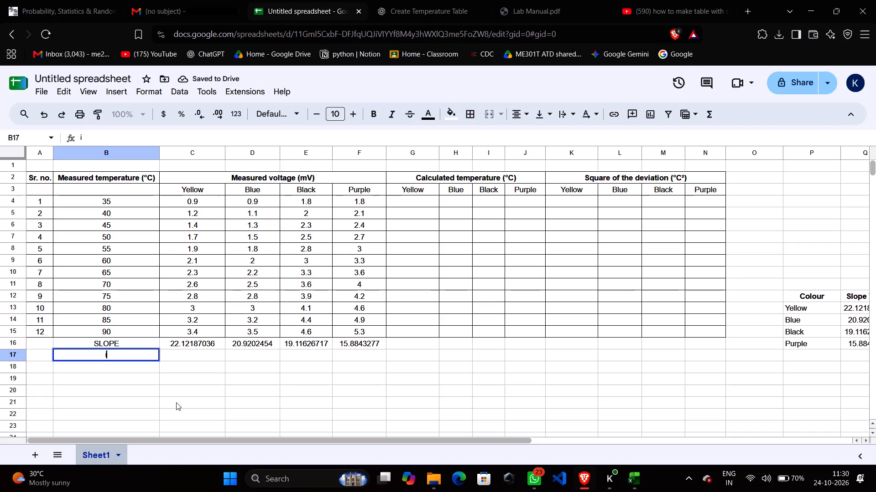
key("BackSpace")
type("INTERCEPT")
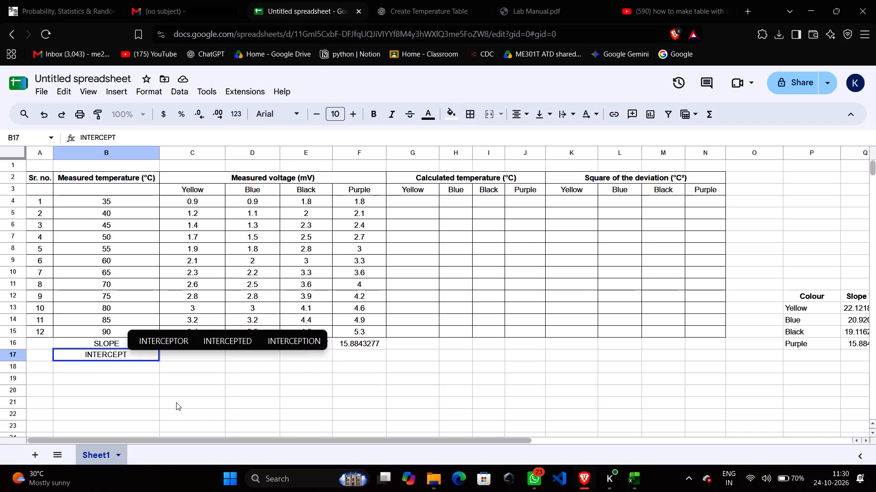
key("Return")
Compute the Yellow intercept in C17 with =INTERCEPT(B4:B15,C4:C15), using measured temperature as data_y and Yellow voltage as data_x.
key("Right")
key("Up")
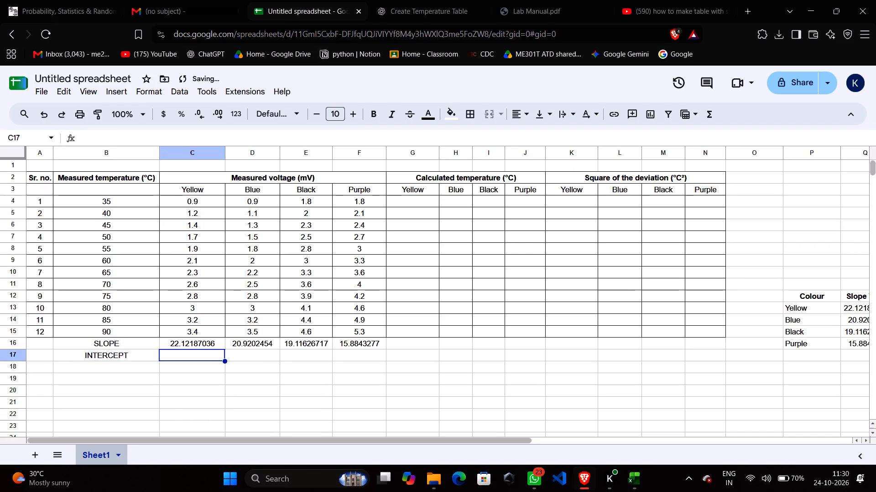
key("equal")
type("INTER")
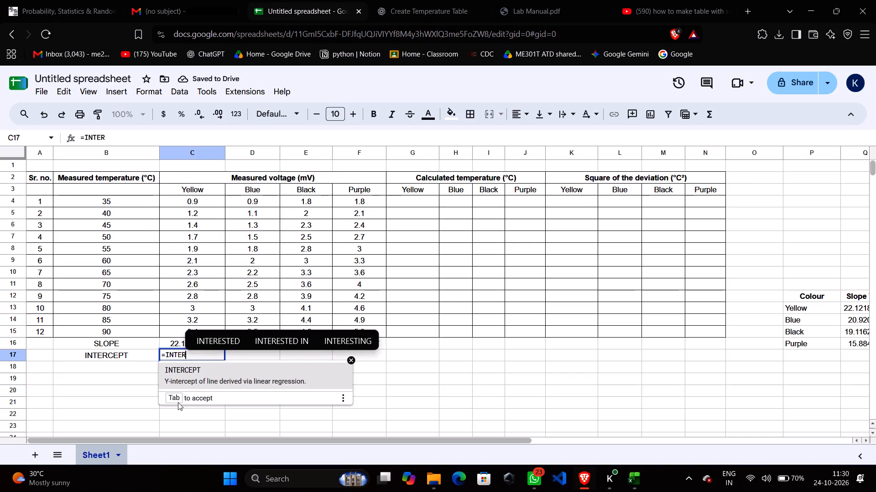
left_click(206, 374)
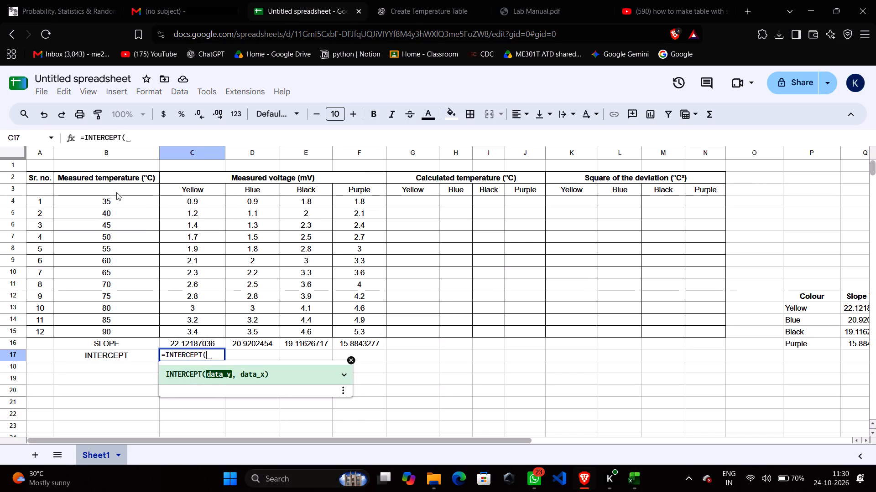
left_click_drag(119, 200, 118, 313)
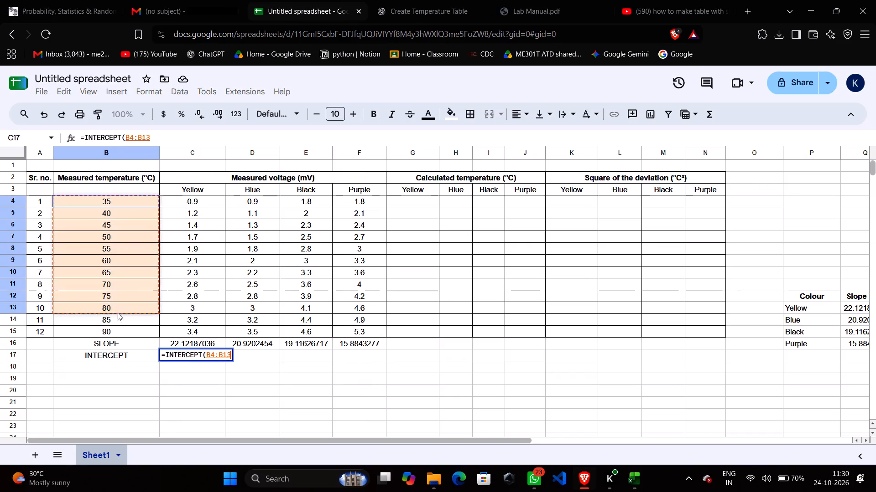
left_click_drag(118, 313, 119, 328)
key("comma")
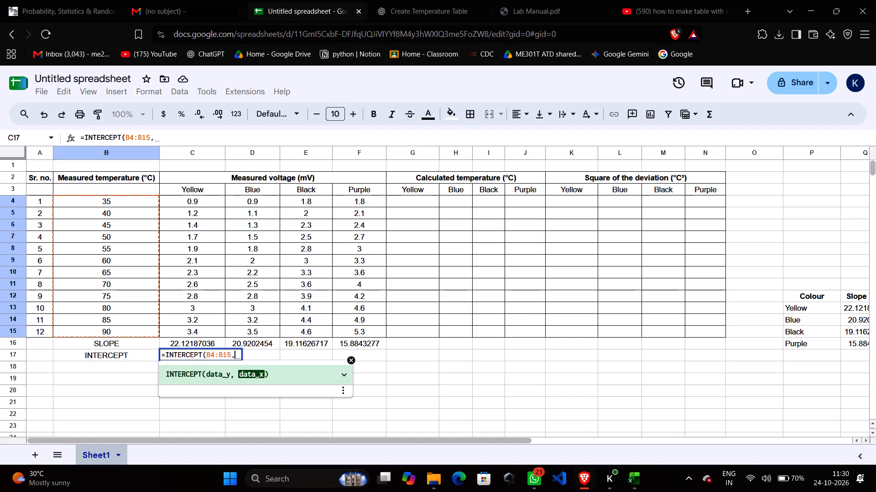
left_click_drag(200, 204, 196, 317)
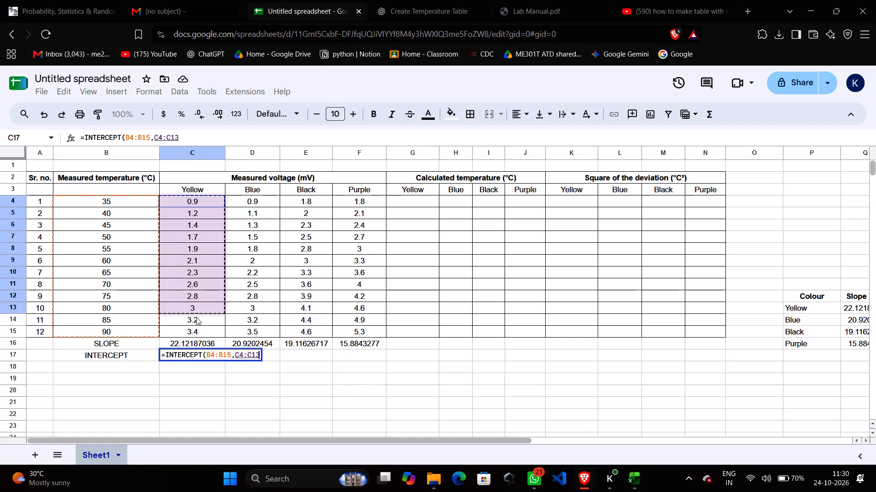
left_click_drag(196, 317, 197, 328)
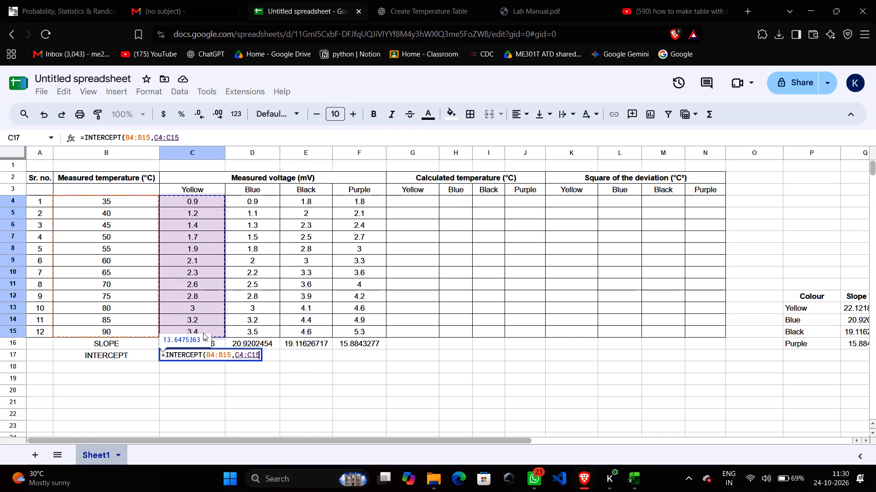
key("shift+parenright")
key("Return")
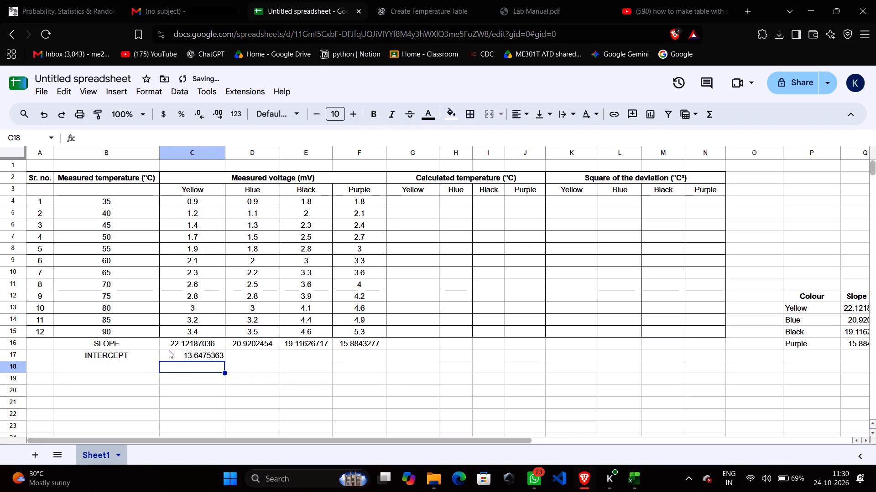
Compute the Blue intercept in D17 with =INTERCEPT(B4:B15,D4:D15), correcting the suggested formula's data_y range to the measured temperatures.
left_click(268, 357)
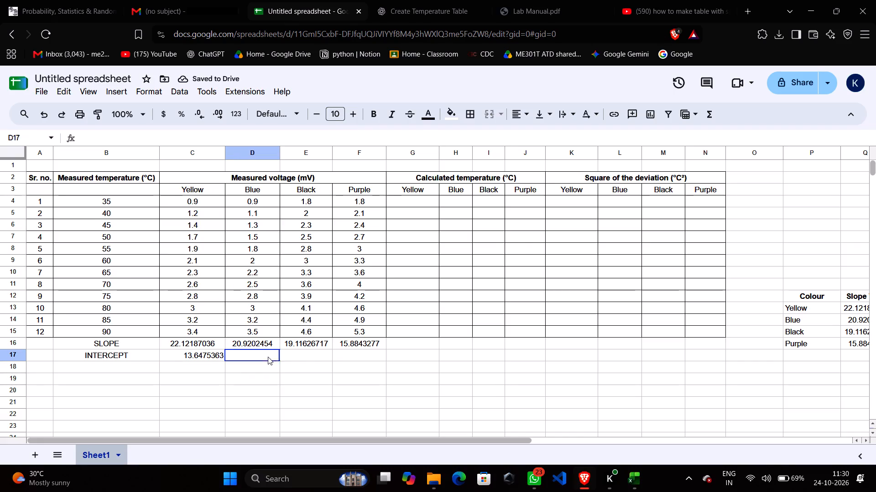
key("equal")
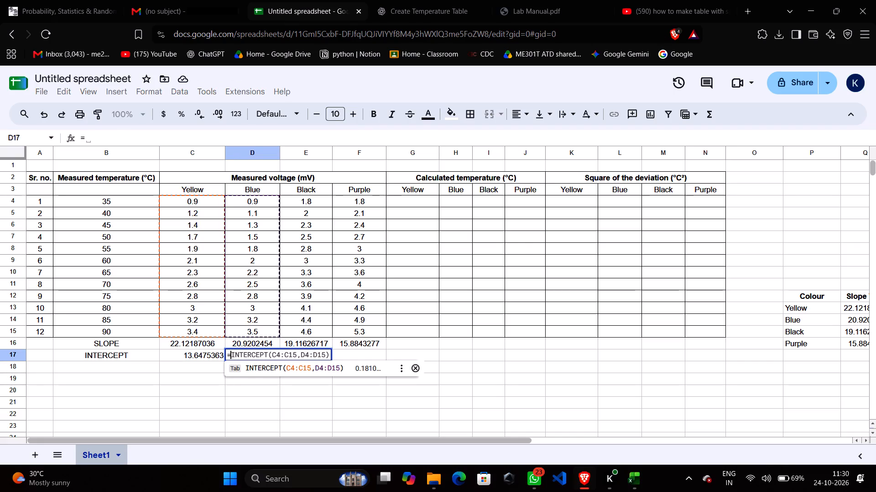
key("Tab")
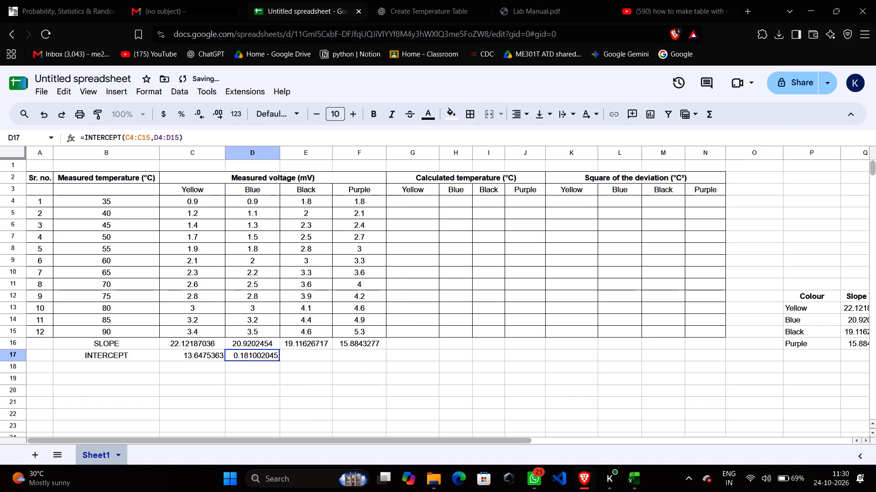
key("Return")
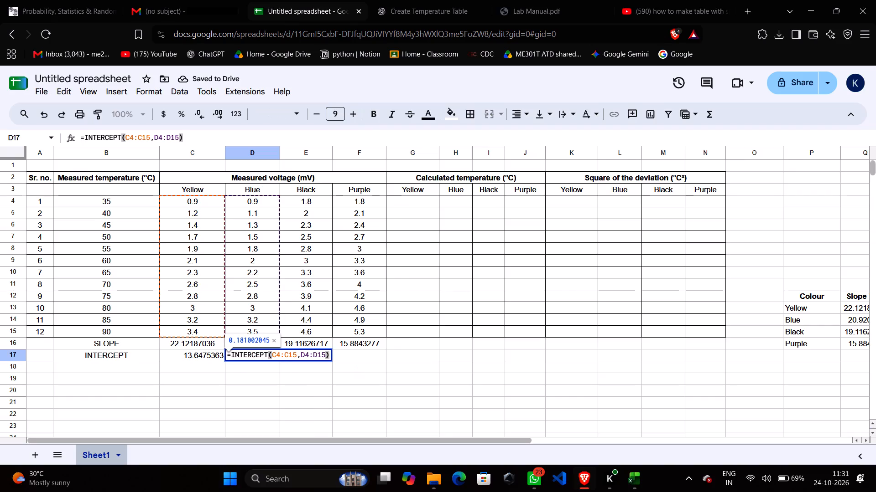
key("Left")
key("Left")
key("Left")
key("Left")
key("Left")
key("Left")
key("Left")
key("Left")
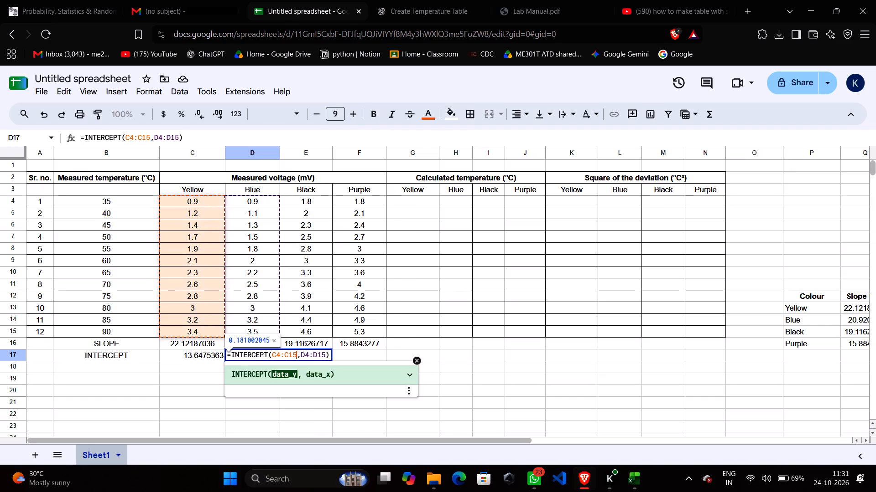
key("BackSpace")
key("BackSpace")
key("BackSpace")
key("BackSpace")
key("BackSpace")
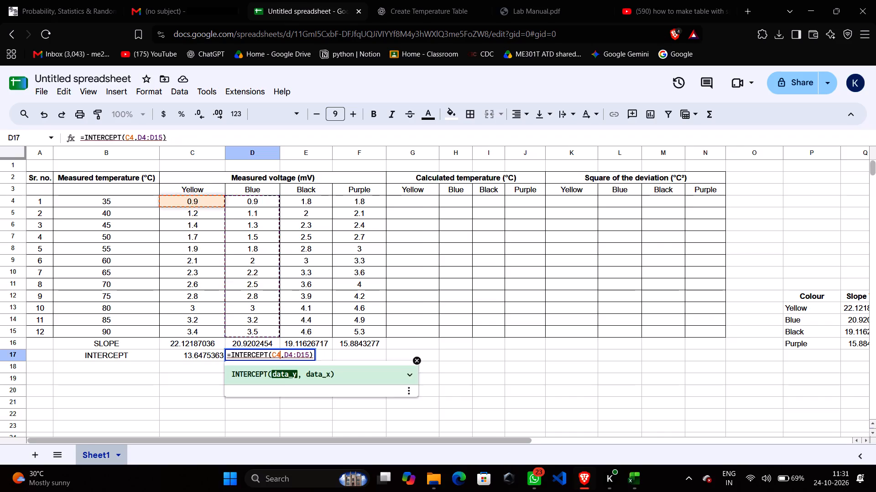
key("BackSpace")
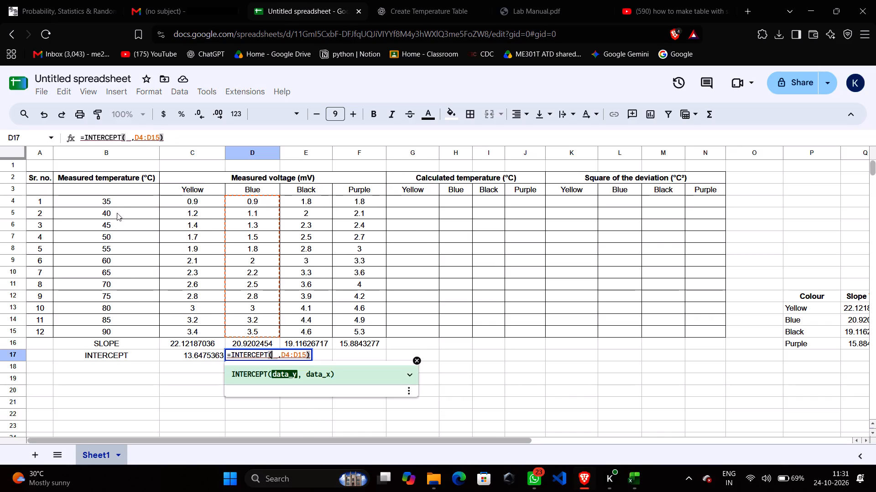
left_click_drag(123, 202, 120, 329)
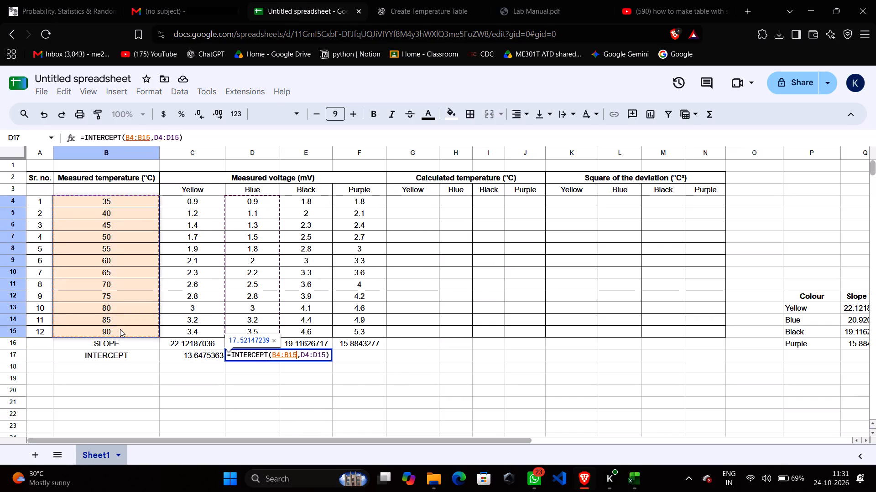
key("Return")
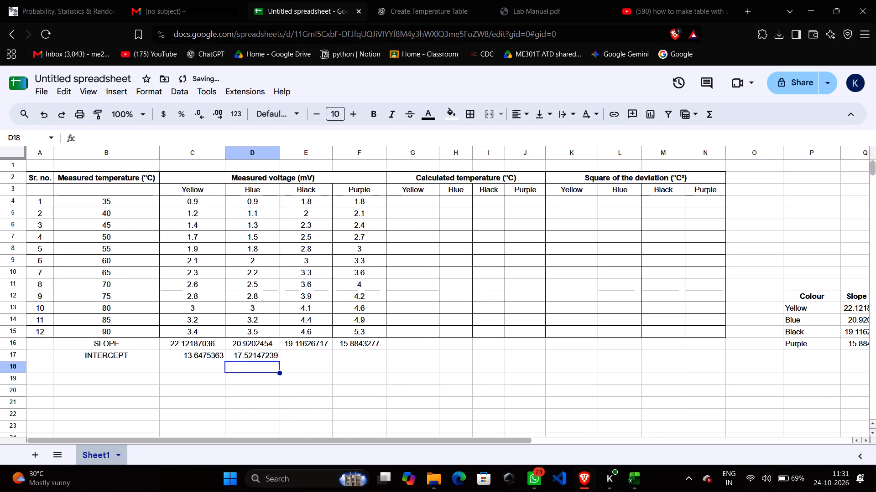
Compute the Black intercept in E17 with =INTERCEPT(B4:B15,E4:E15), using measured temperature as data_y and Black voltage as data_x.
left_click(286, 359)
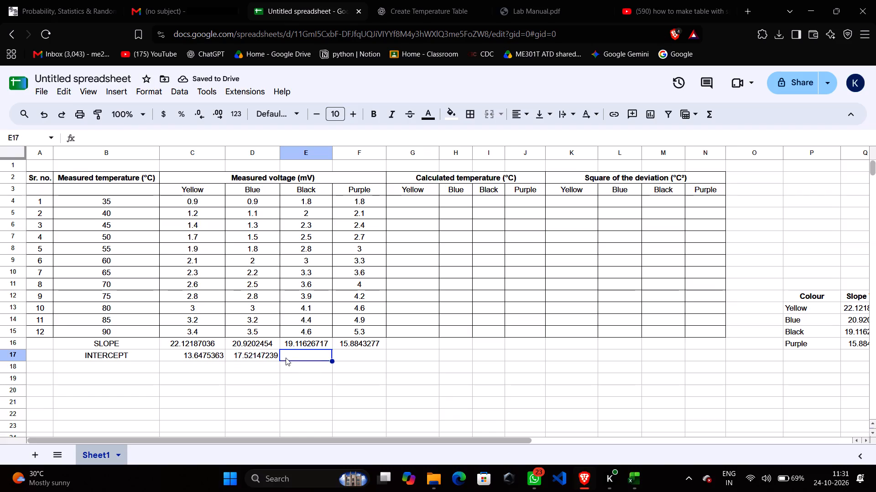
key("equal")
type("INTER")
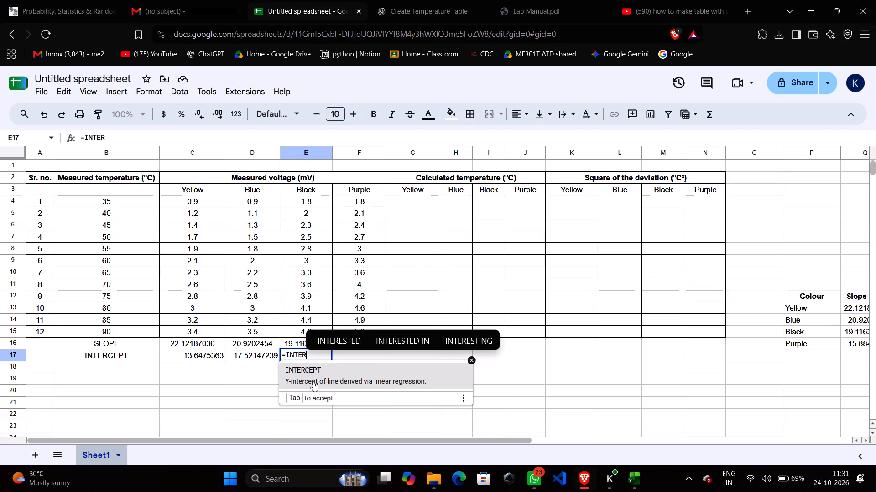
key("Tab")
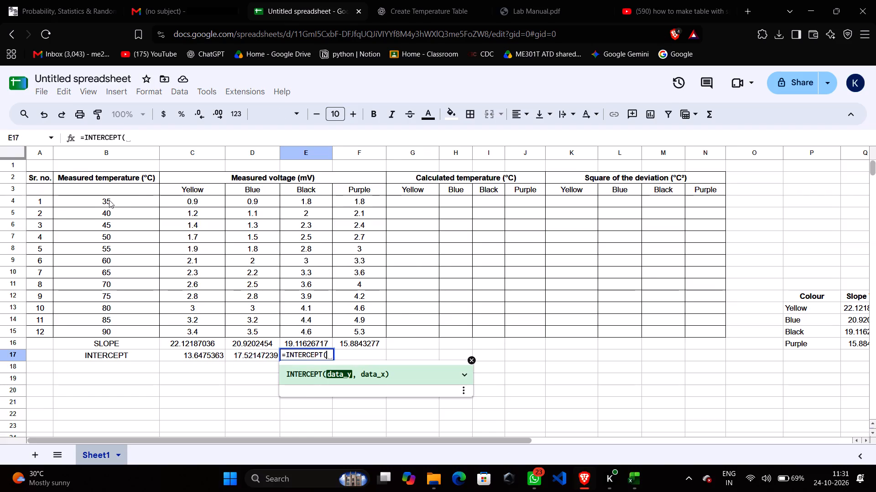
left_click_drag(109, 200, 109, 327)
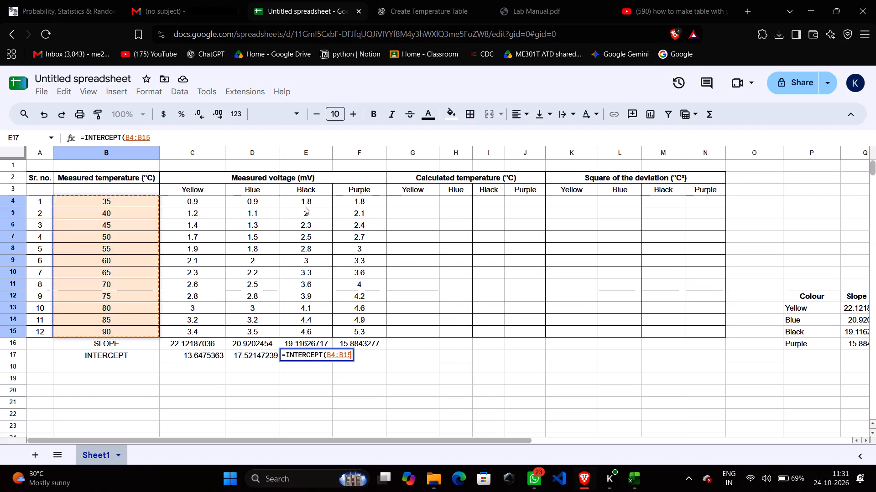
key("comma")
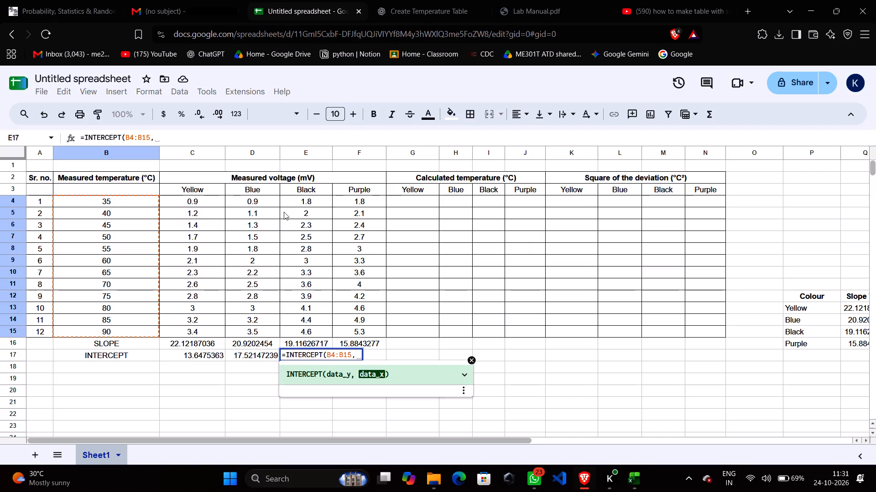
left_click_drag(306, 201, 308, 330)
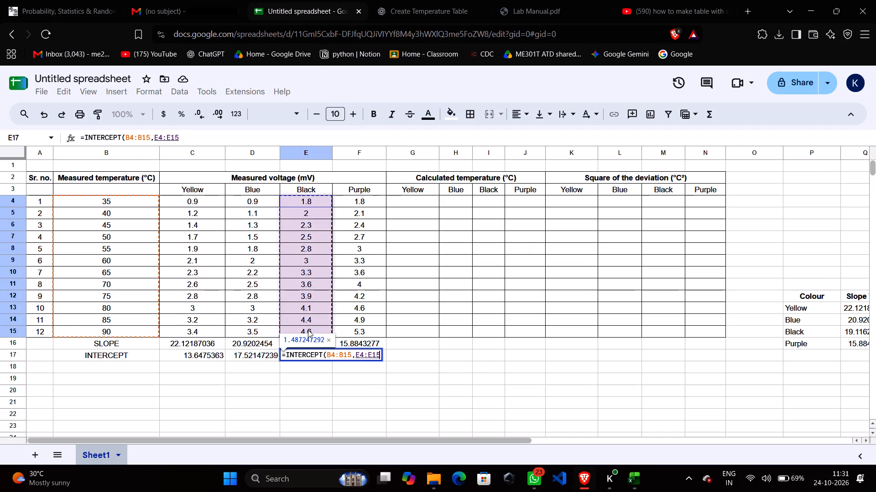
left_click_drag(308, 330, 308, 330)
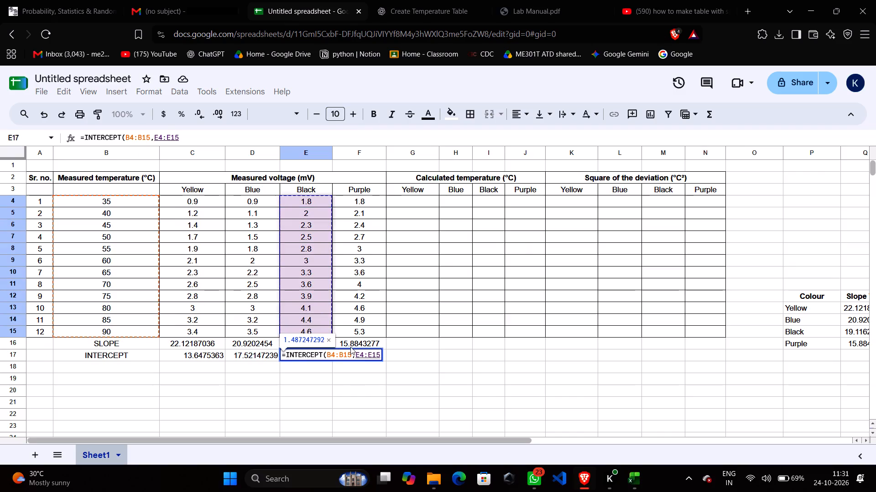
key("shift+parenright")
key("Return")
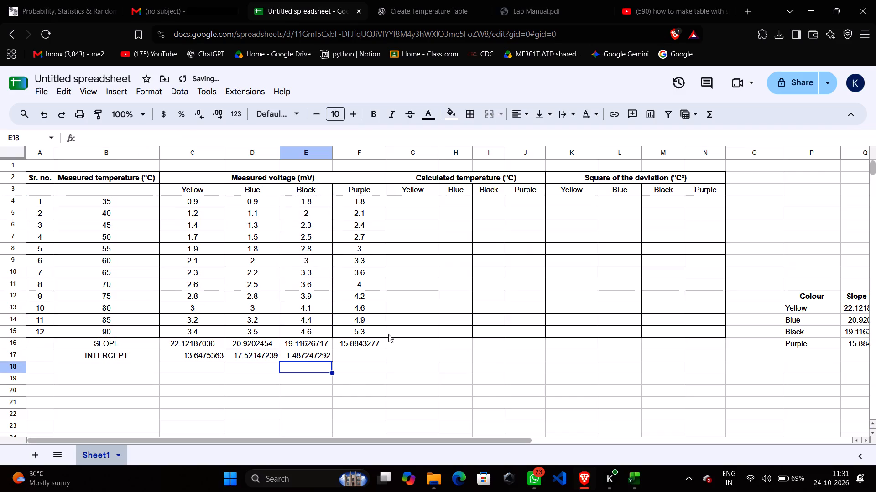
Compute the Purple intercept in F17 with =INTERCEPT(B4:B15,F4:F15), using measured temperature as data_y and Purple voltage as data_x.
left_click(378, 356)
type("IN")
key("BackSpace")
key("BackSpace")
key("equal")
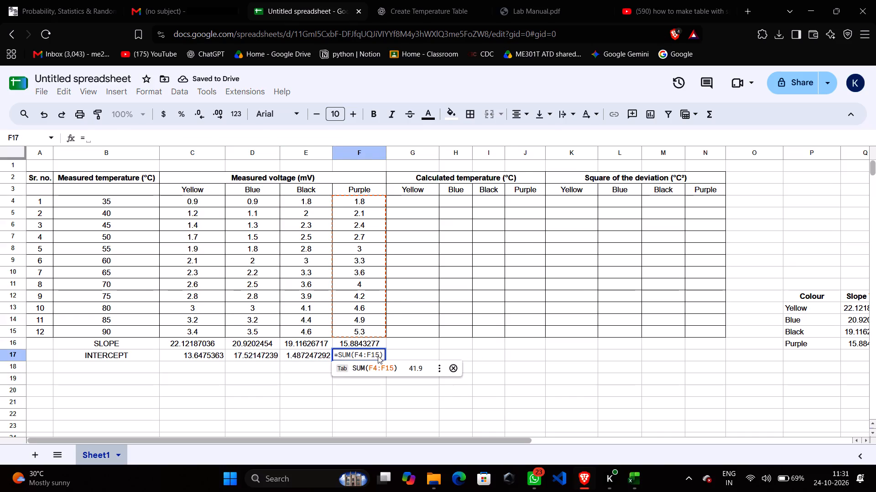
type("INTER")
key("Tab")
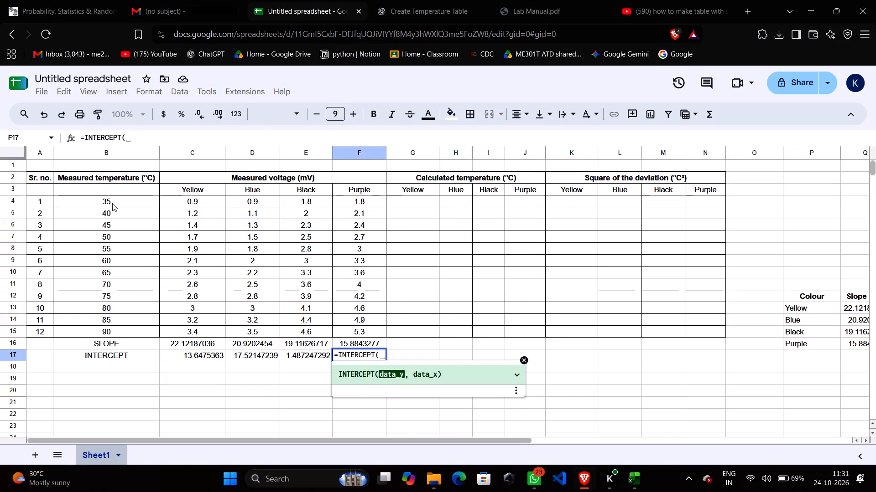
left_click_drag(112, 202, 104, 328)
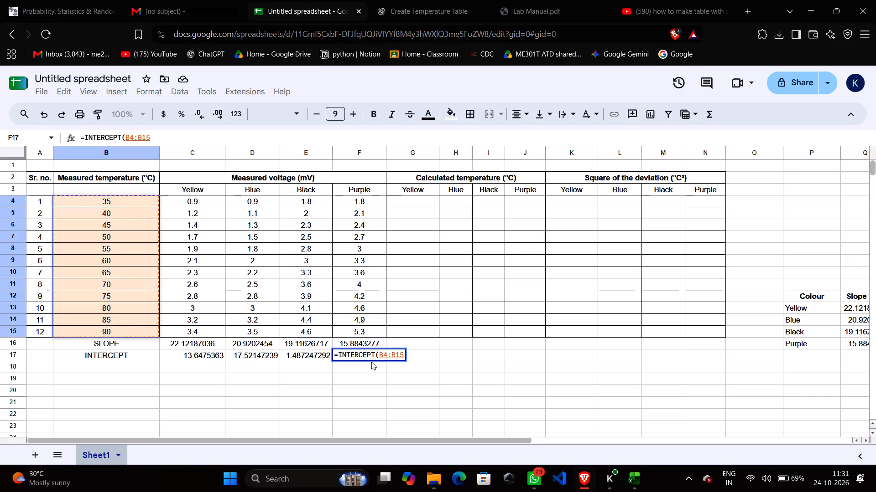
key("comma")
left_click_drag(360, 203, 362, 209)
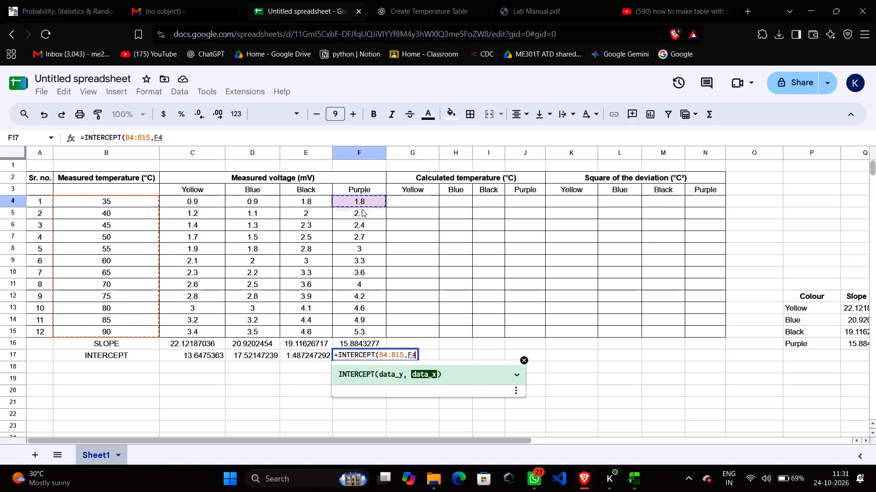
left_click_drag(362, 209, 363, 327)
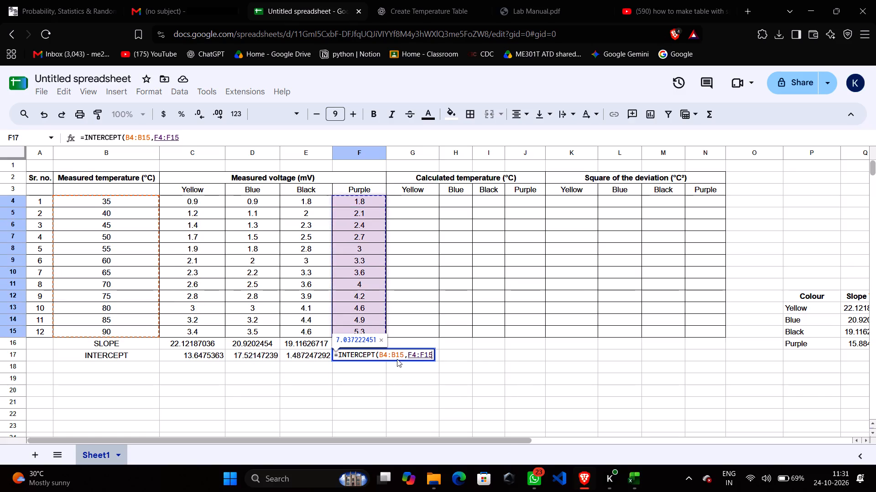
key("shift+parenright")
left_click(436, 405)
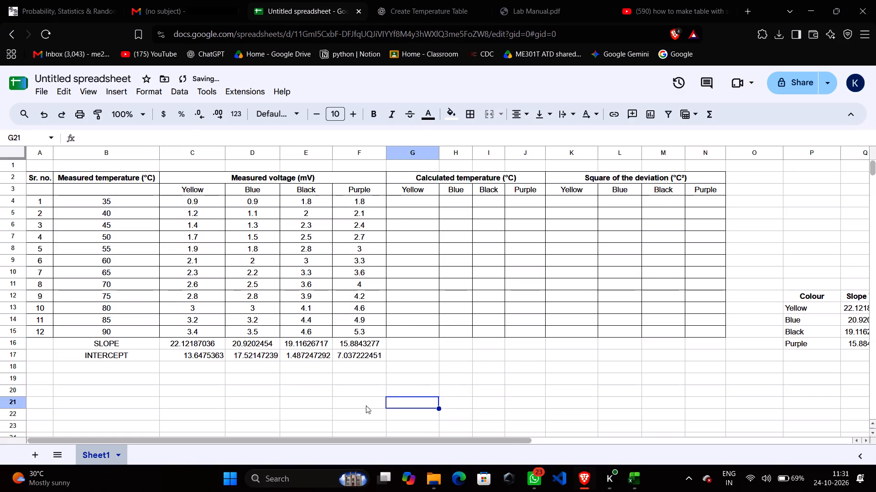
left_click(339, 399)
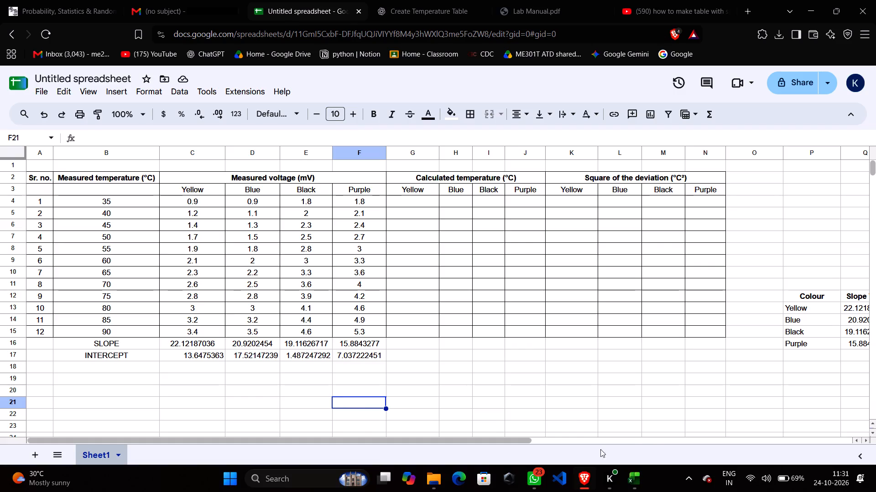
Delete the contents of the separate Colour, Slope and Intercept summary table in columns P to R beside the observation table.
left_click_drag(506, 441, 638, 441)
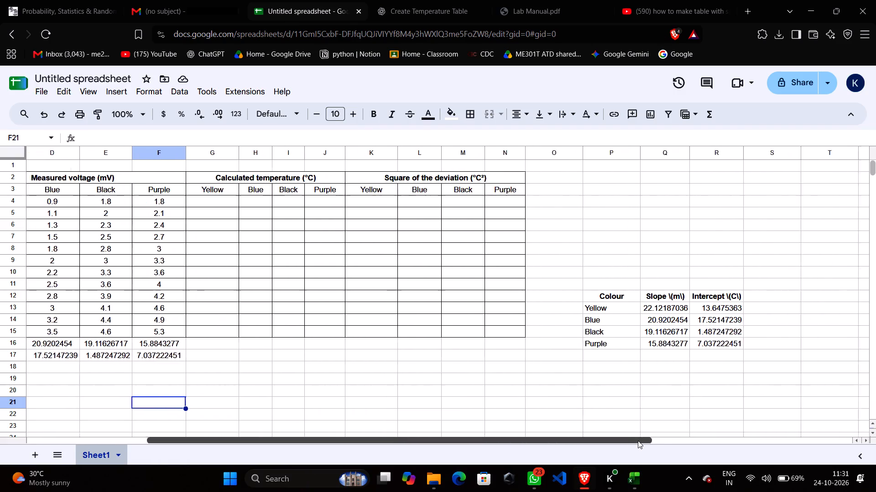
left_click_drag(638, 441, 651, 441)
left_click_drag(539, 278, 741, 378)
key("Delete")
left_click(793, 367)
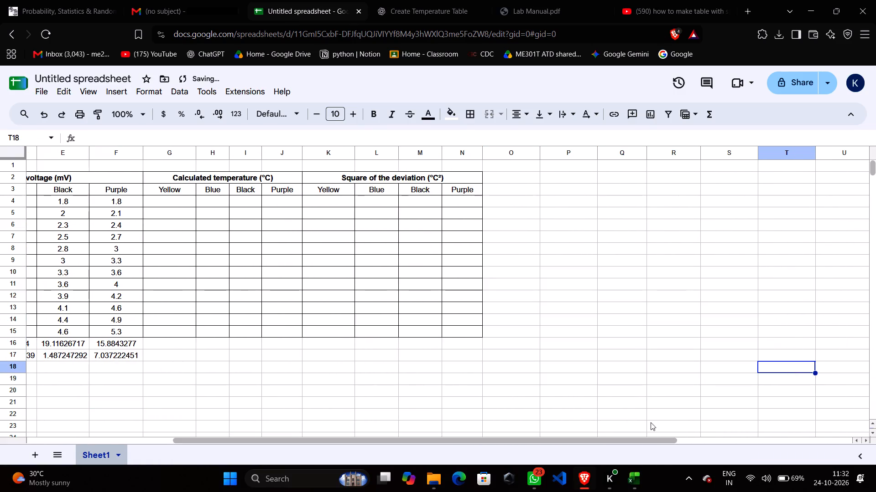
Enter =((22.12187036*C4)+13.6475363) in G4 to compute the first Yellow calculated temperature from the Yellow slope, voltage and intercept.
scroll(516, 422, "up", 3)
left_click_drag(482, 441, 228, 441)
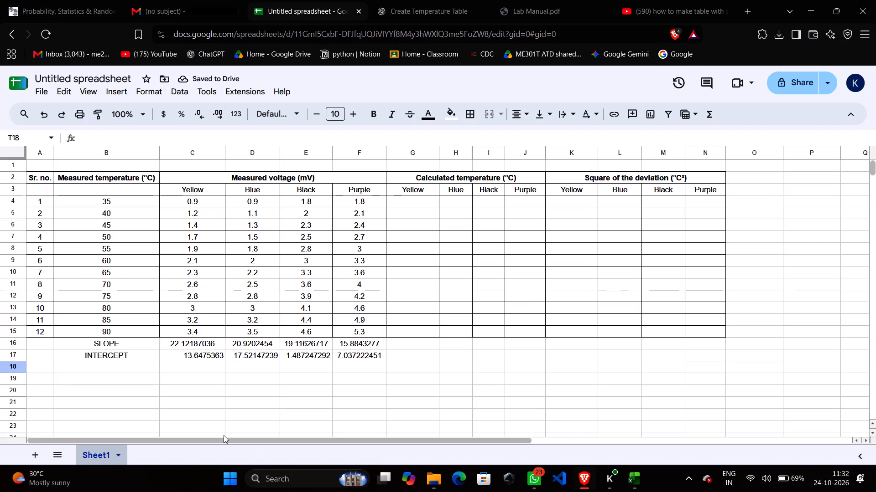
left_click(225, 416)
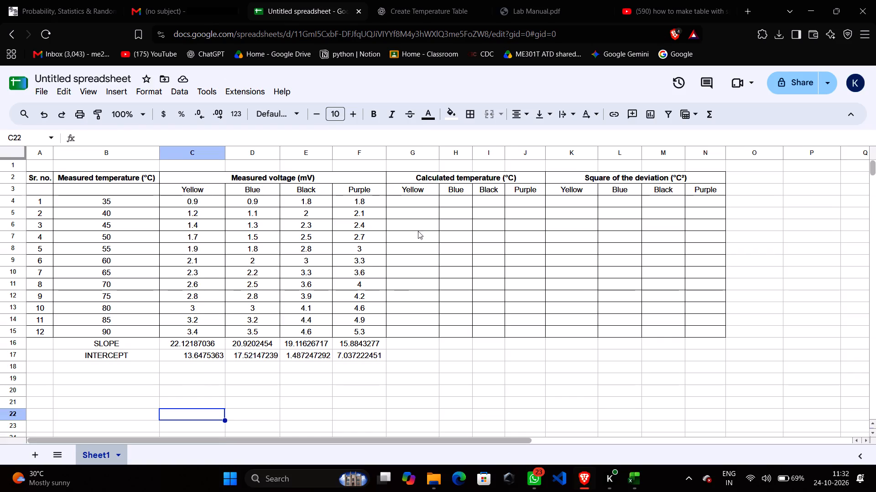
left_click(423, 201)
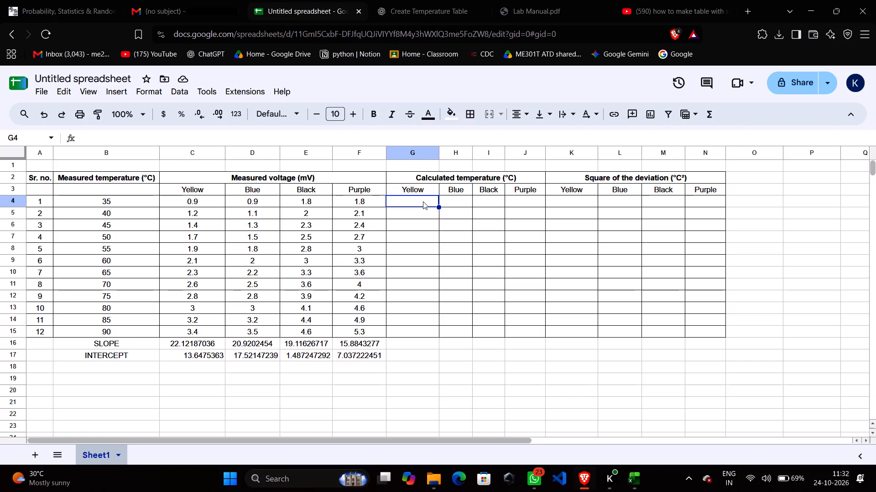
key("equal")
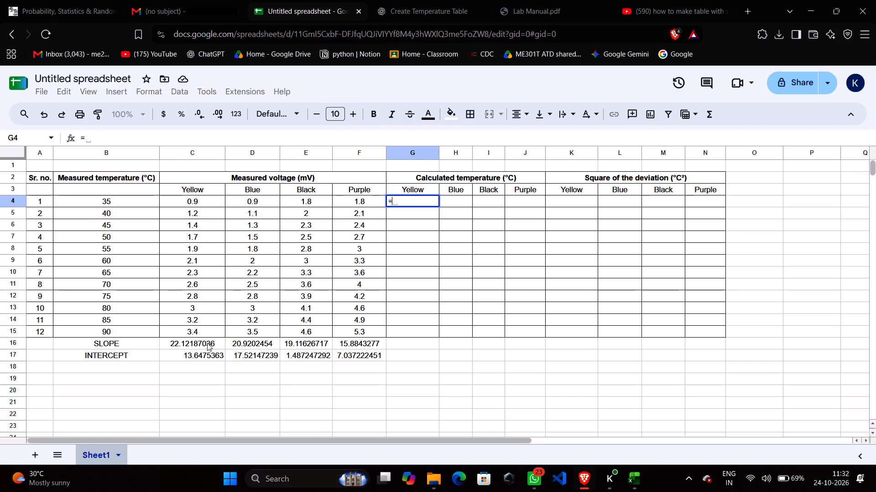
type("22")
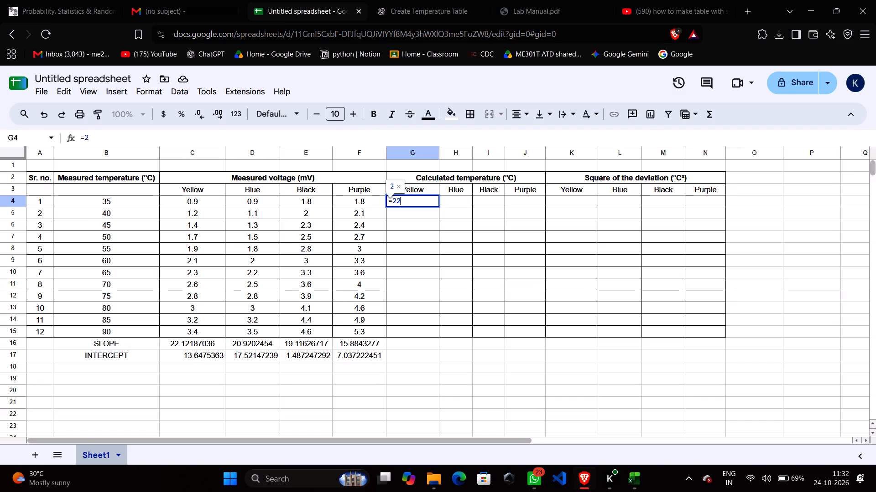
type(".121")
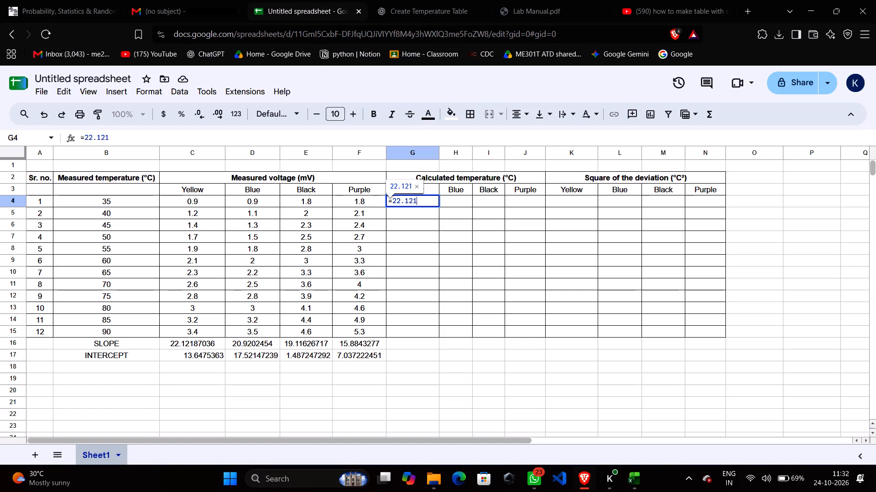
type("870")
type("36")
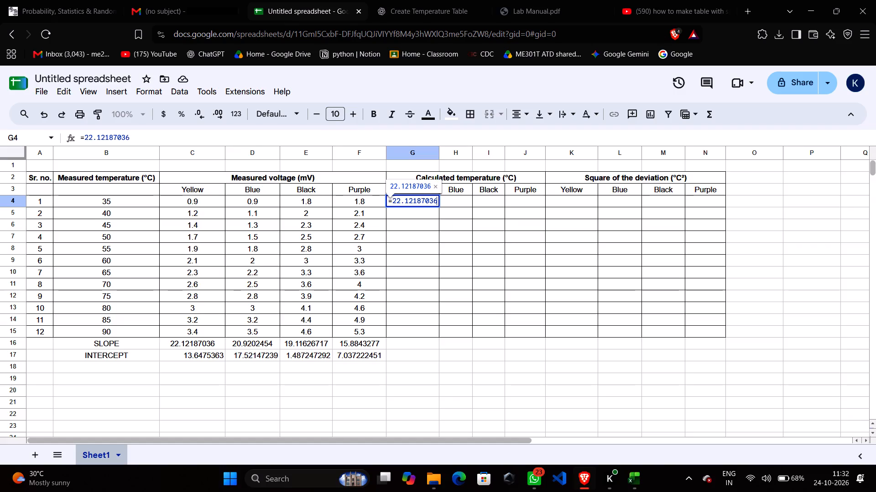
key("shift+asterisk")
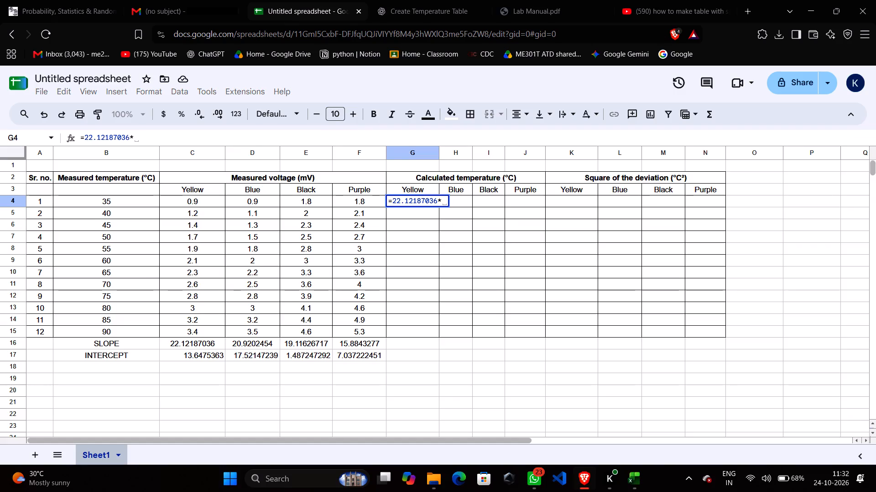
left_click(203, 201)
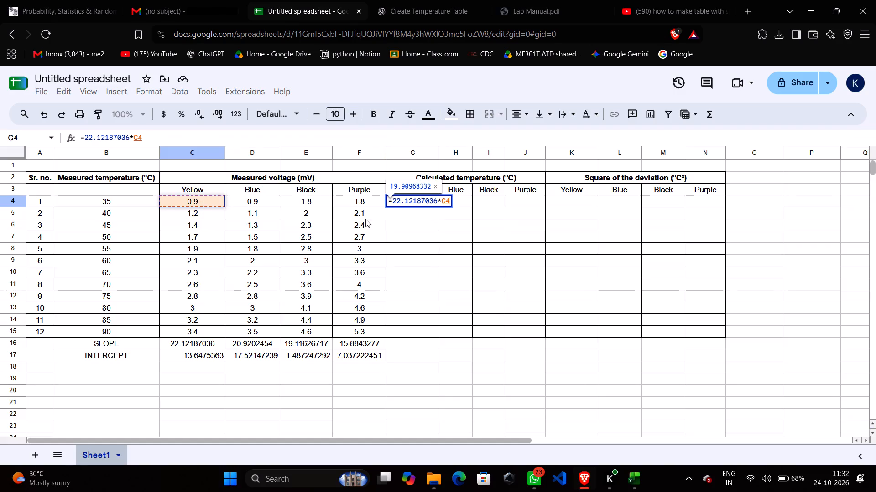
key("shift+parenright")
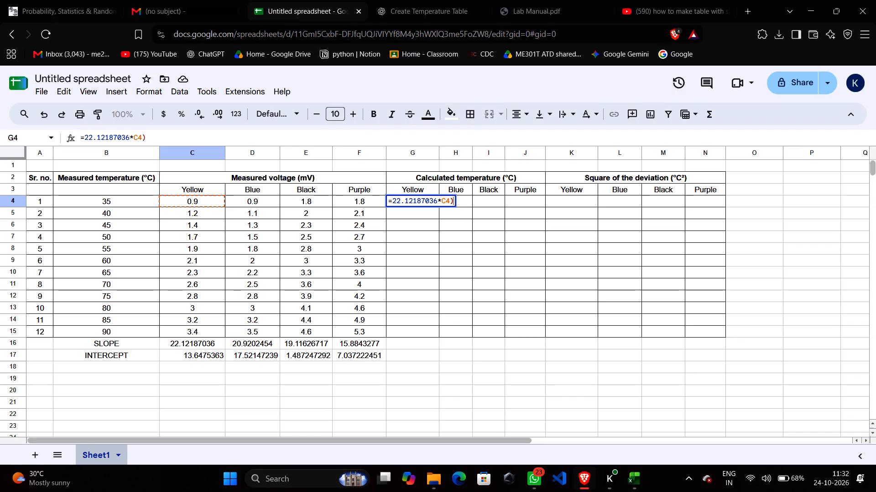
key("Left")
key("Left")
key("Left")
key("Left")
key("Left")
key("Left")
key("Left")
key("Left")
key("Left")
key("Left")
key("Left")
key("Left")
key("Left")
key("Left")
key("Left")
type("((")
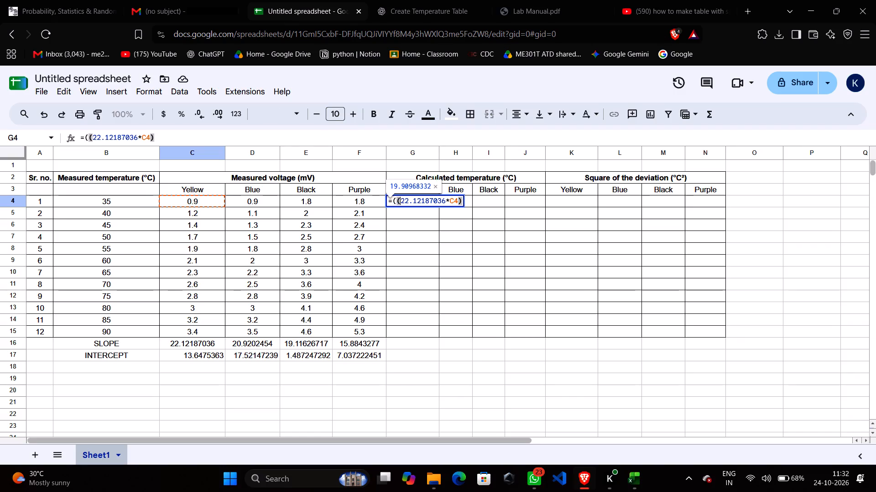
key("End")
key("shift+plus")
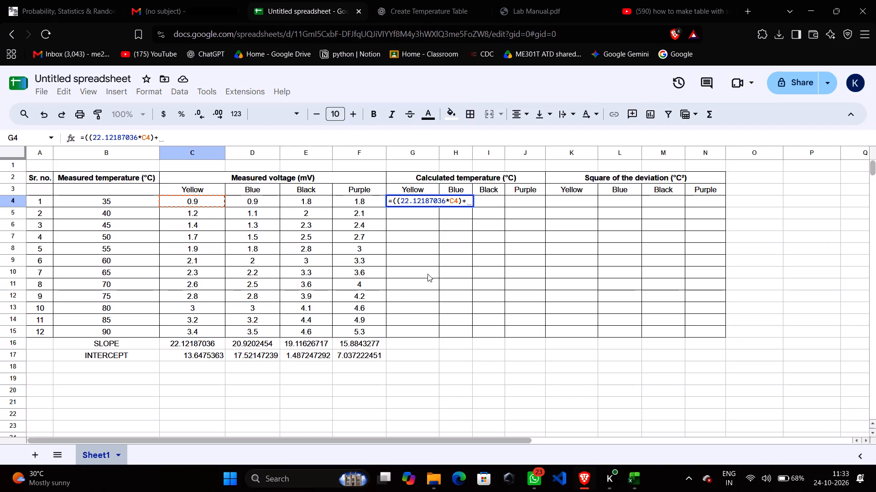
type("13.64")
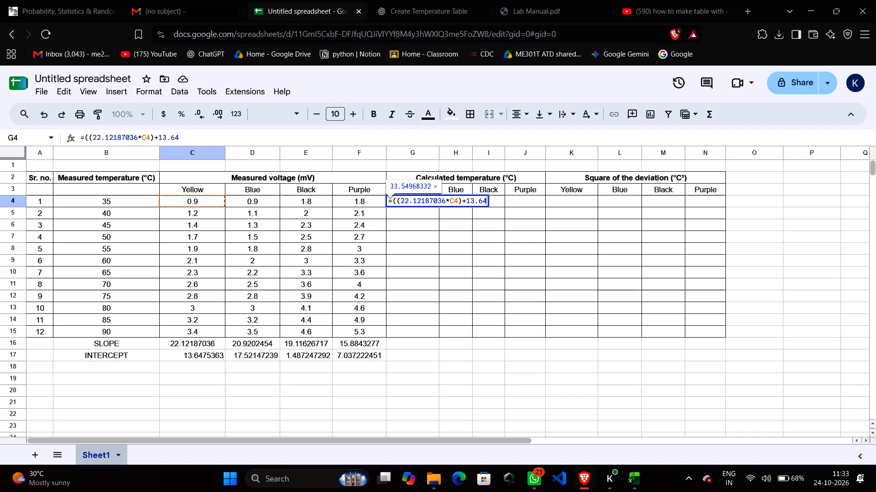
type("75")
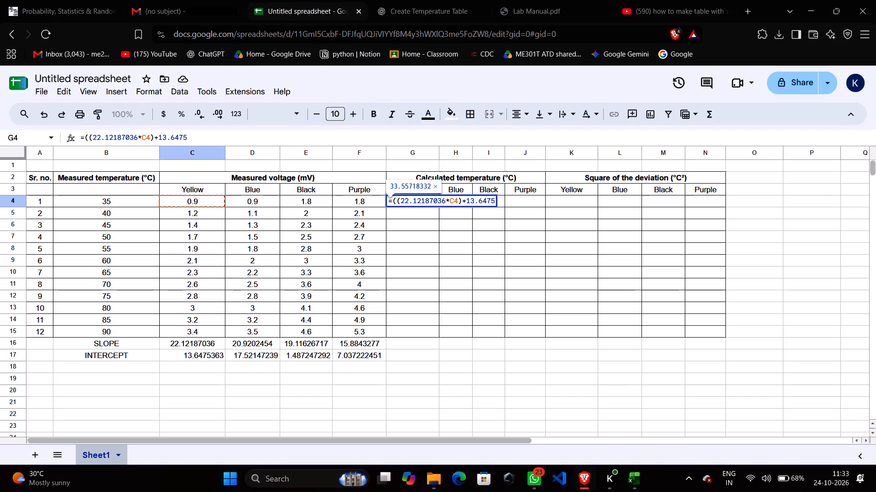
type("363")
key("shift+parenright")
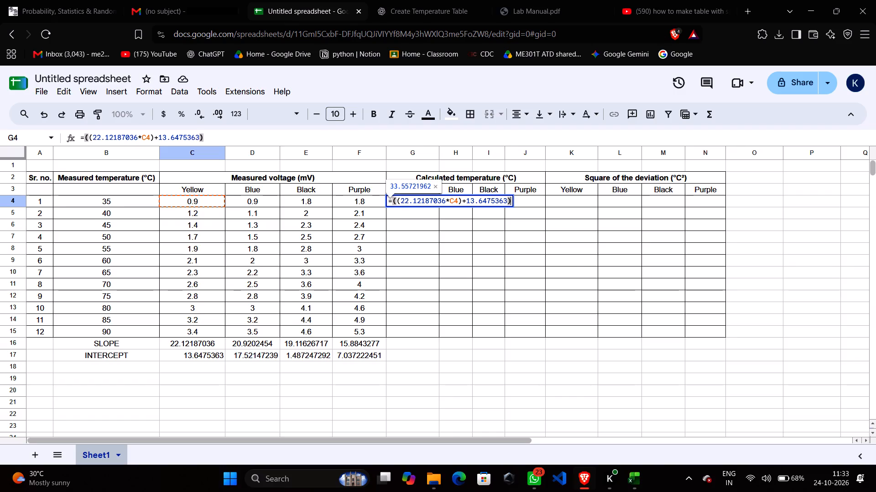
key("Return")
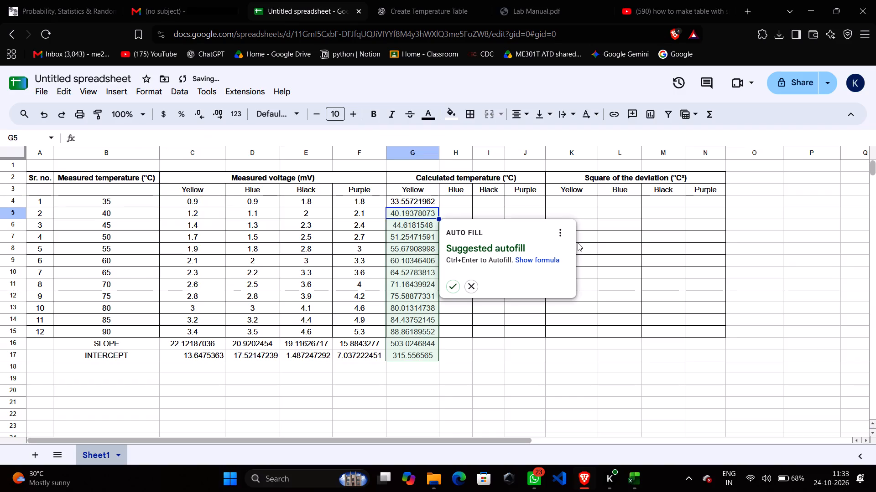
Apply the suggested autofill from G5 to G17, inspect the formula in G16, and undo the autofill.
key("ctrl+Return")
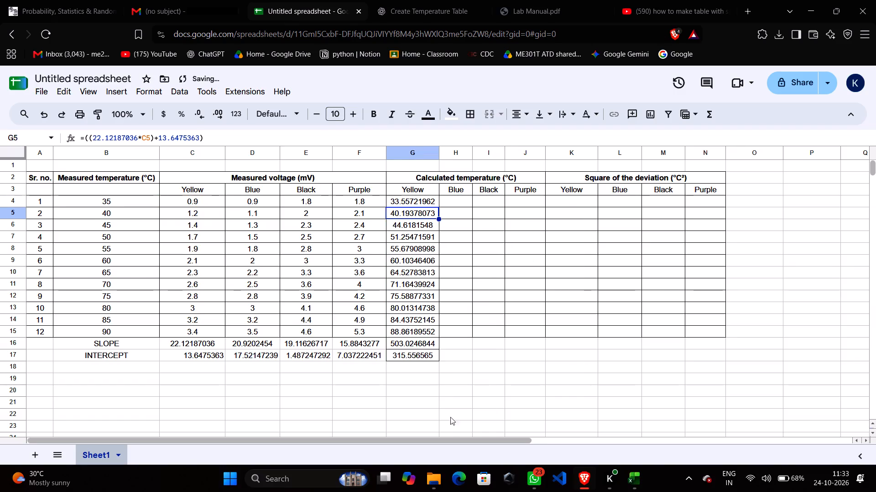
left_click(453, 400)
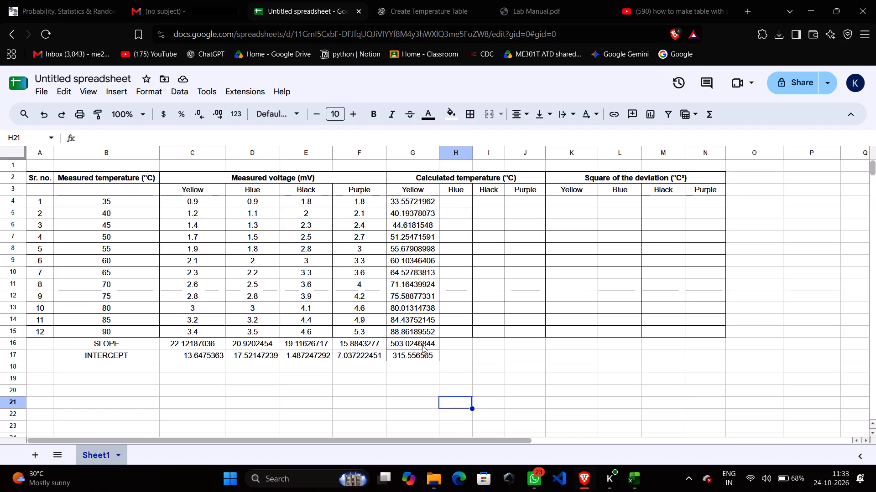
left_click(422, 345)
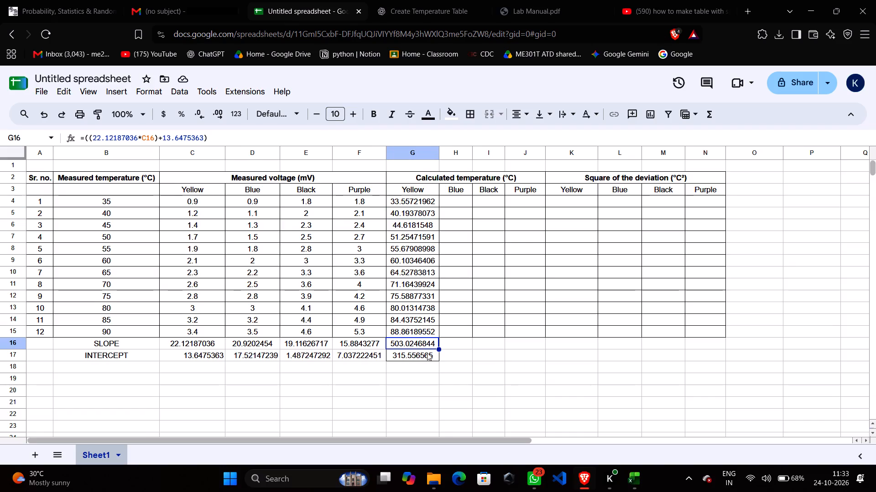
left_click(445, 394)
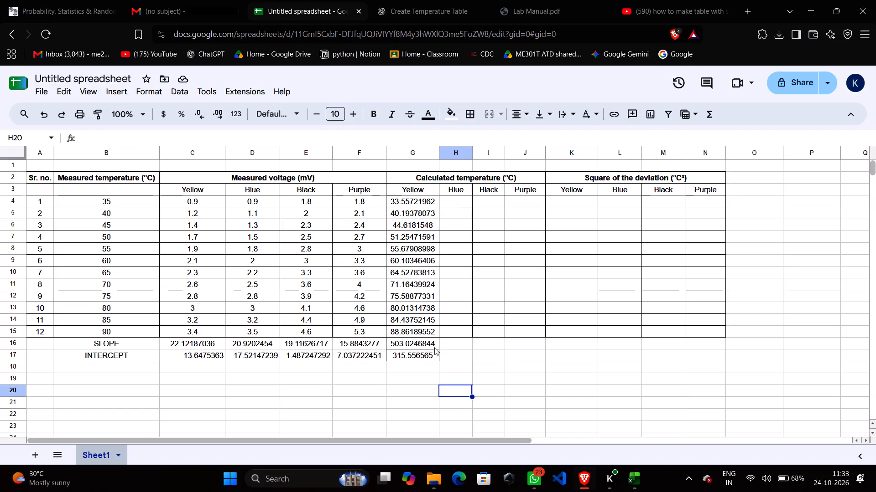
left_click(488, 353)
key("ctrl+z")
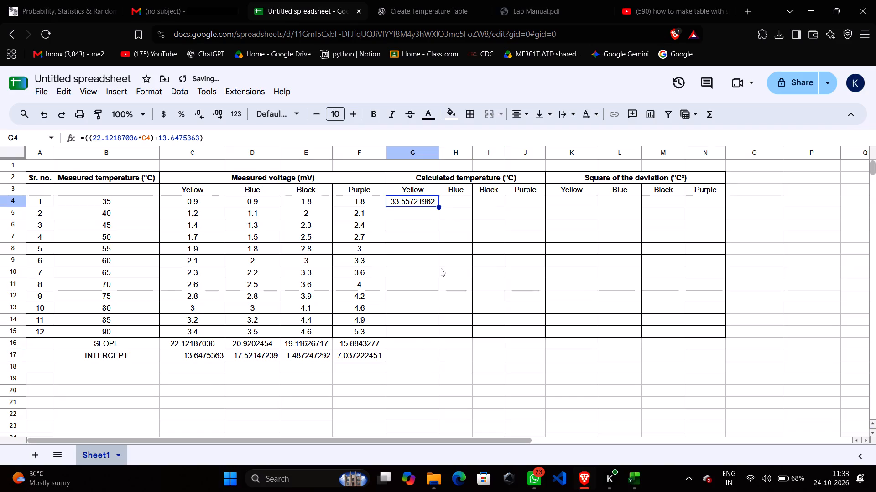
Fill the Yellow calculated temperature formula from G4 down through G15.
left_click_drag(440, 207, 433, 304)
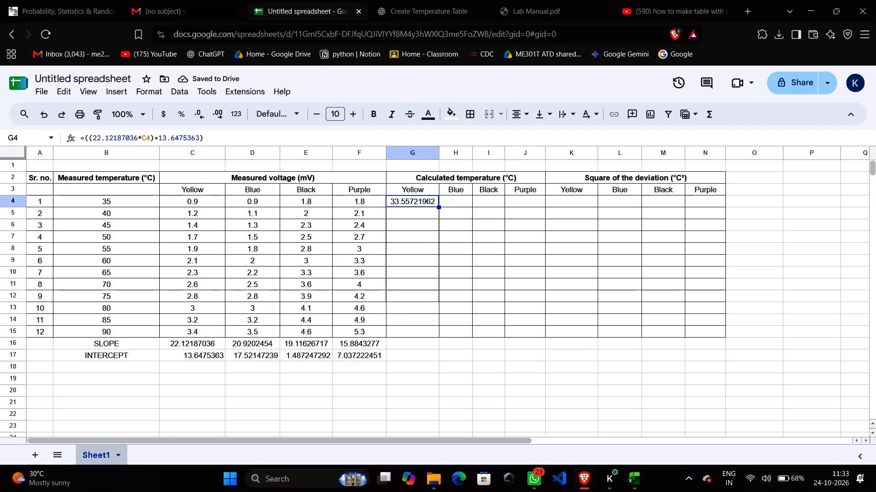
left_click_drag(433, 304, 433, 330)
left_click(428, 378)
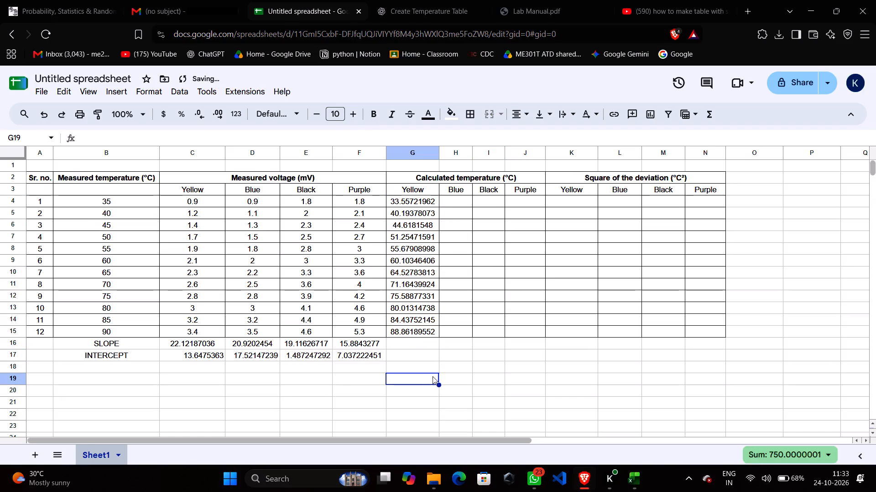
Review the Yellow formula in G4, and select H4 as the first Blue calculated temperature cell.
left_click(461, 204)
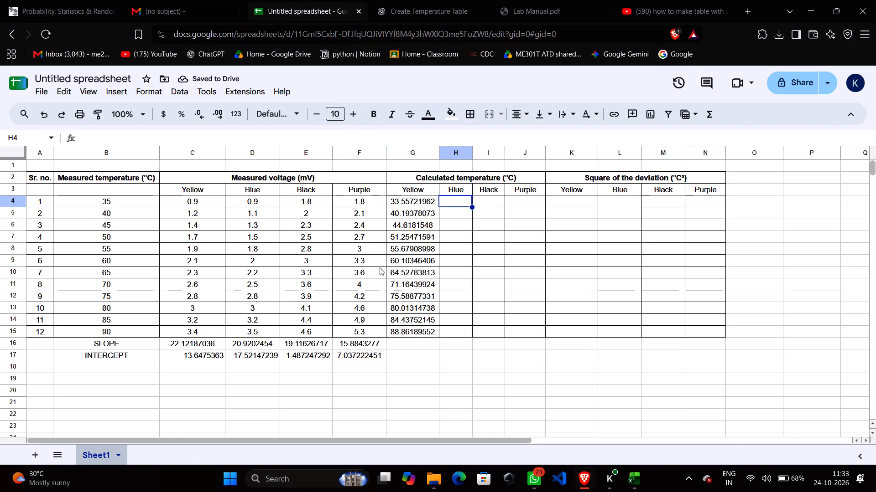
left_click(430, 205)
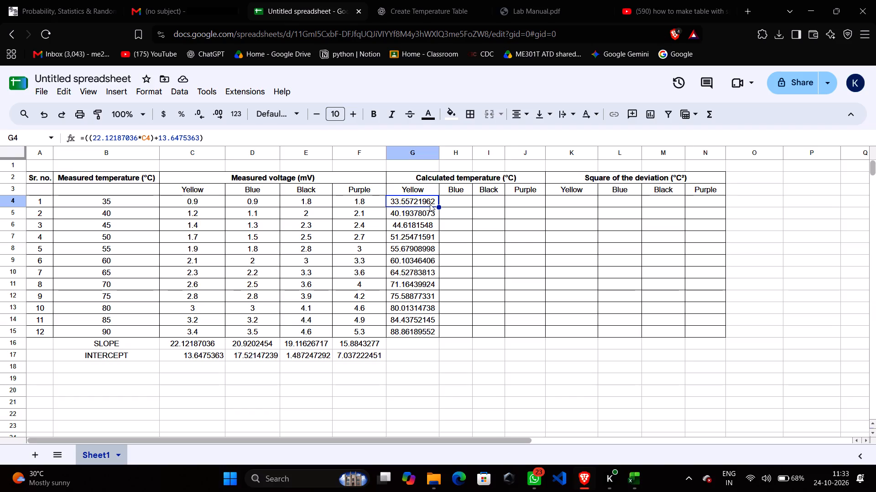
left_click(454, 370)
left_click(454, 205)
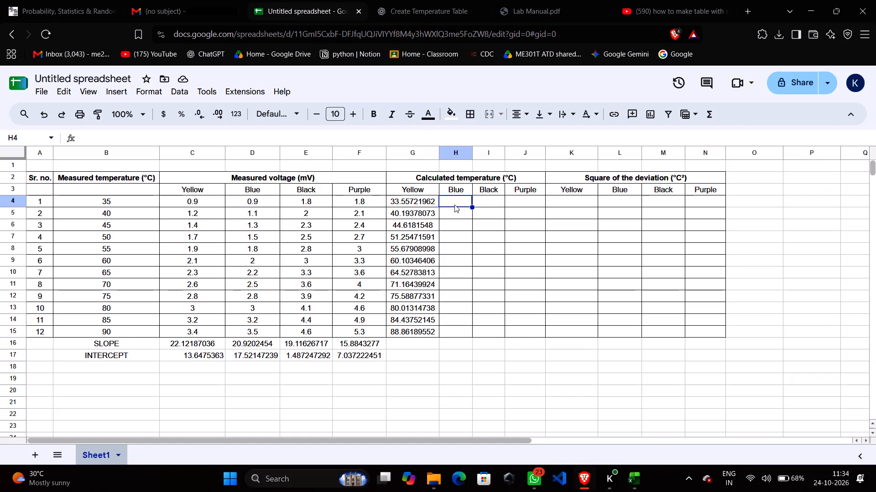
Switch to YouTube, go to its home page and play the My Mix playlist.
left_click(654, 0)
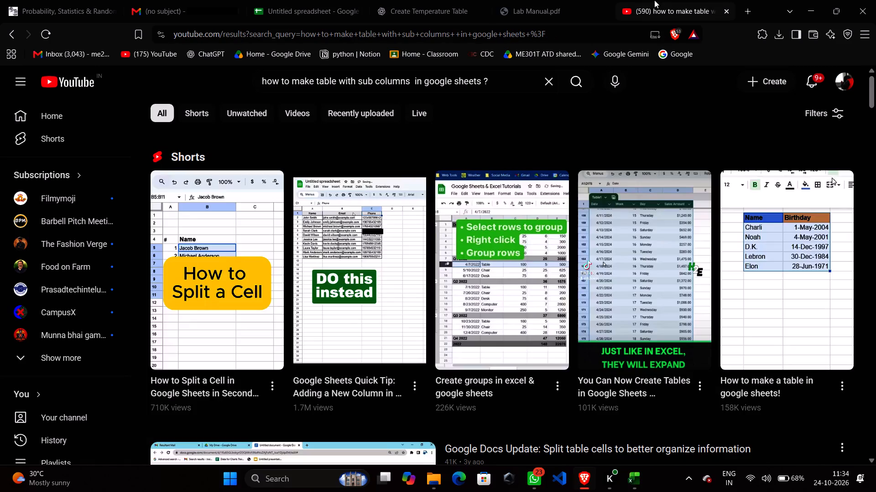
left_click(80, 81)
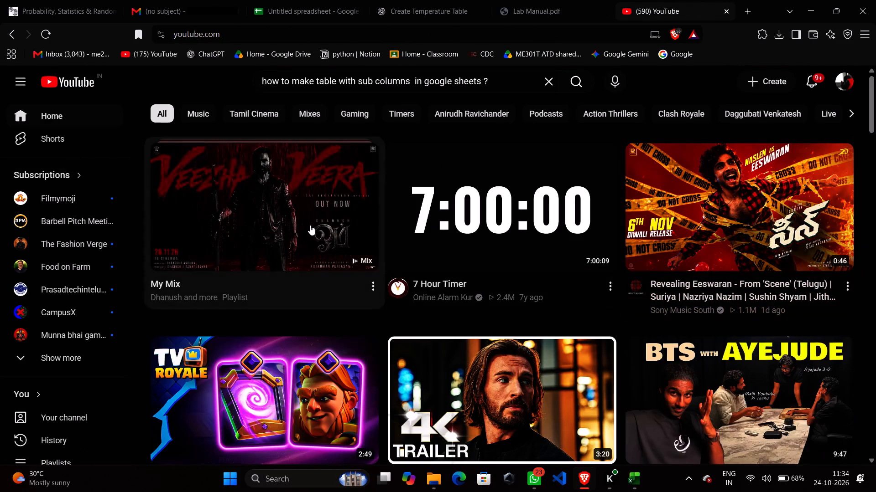
scroll(310, 225, "down", 7)
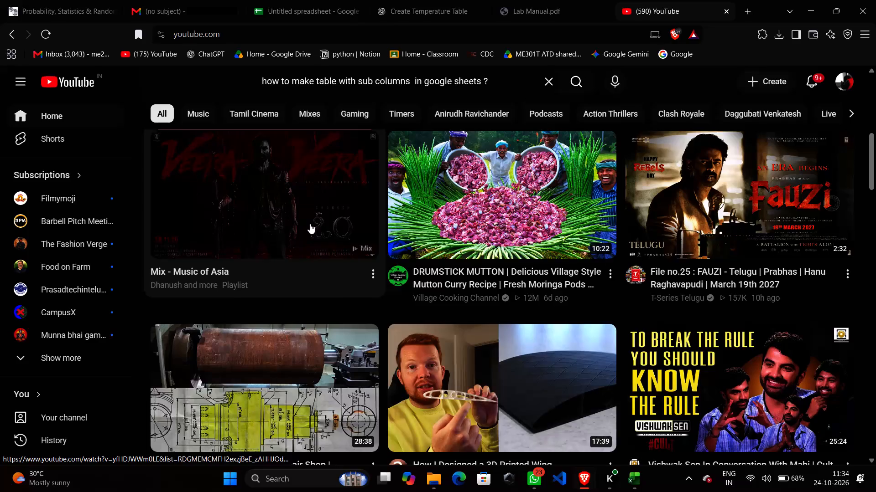
scroll(310, 224, "up", 7)
left_click(310, 224)
Switch back to the Google Sheets spreadsheet and start a formula in H4 for the first Blue calculated temperature.
left_click(533, 0)
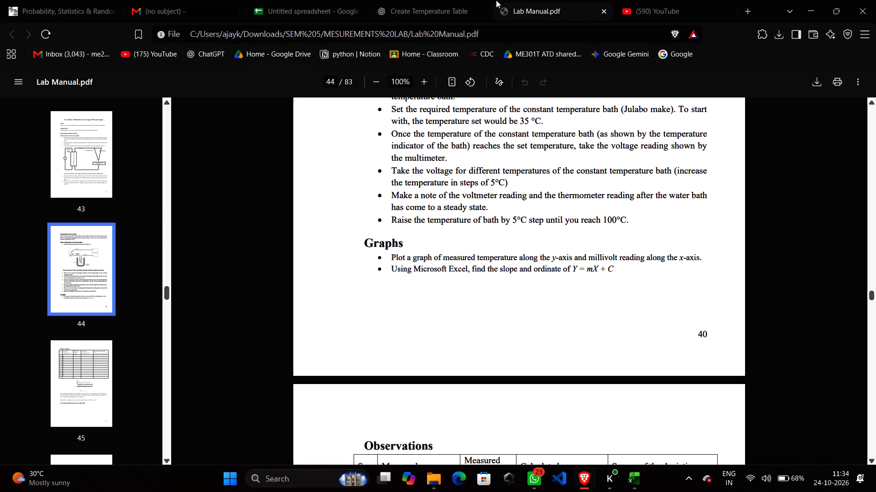
left_click(436, 0)
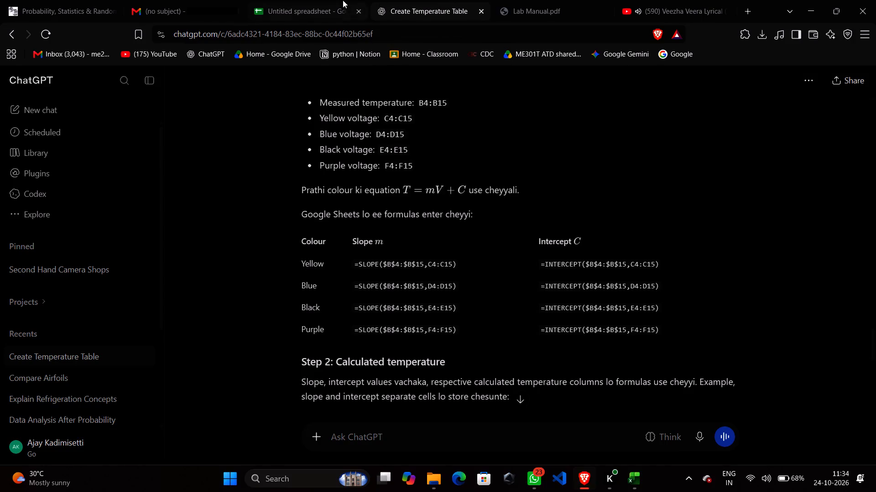
left_click(342, 0)
key("equal")
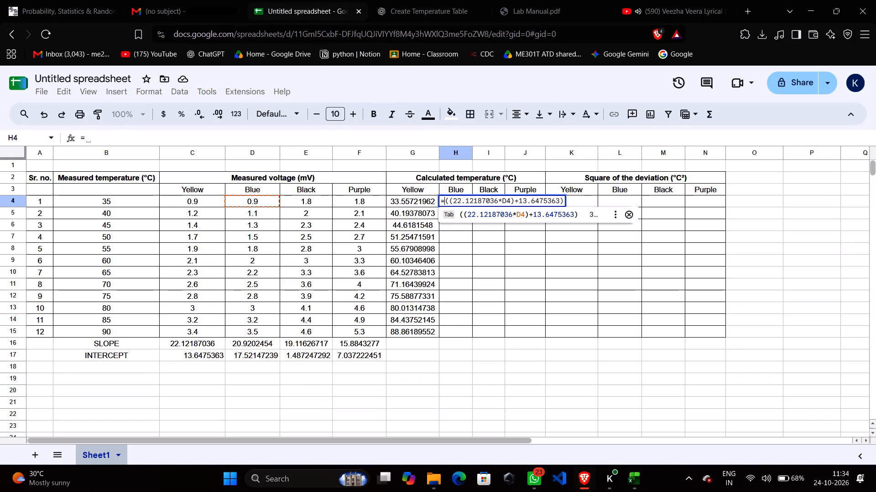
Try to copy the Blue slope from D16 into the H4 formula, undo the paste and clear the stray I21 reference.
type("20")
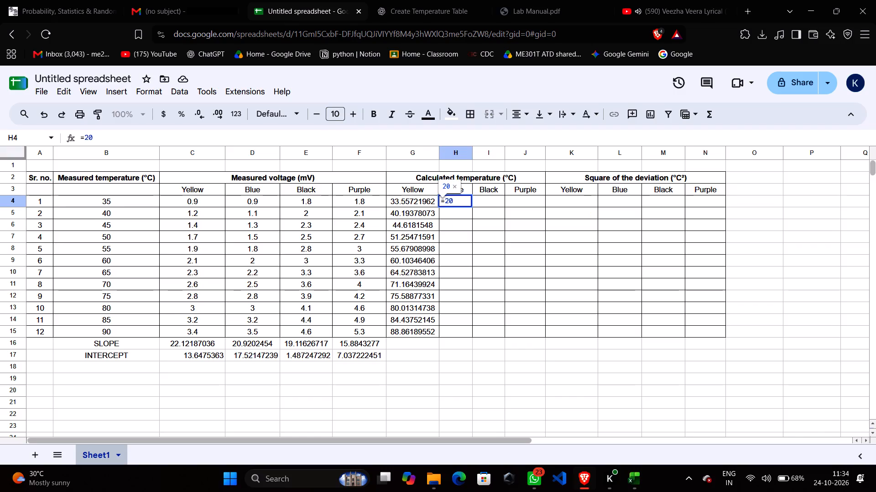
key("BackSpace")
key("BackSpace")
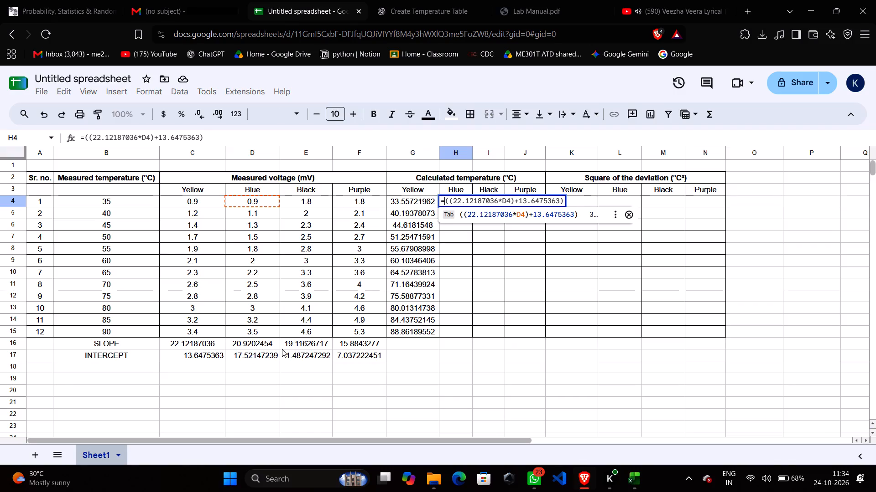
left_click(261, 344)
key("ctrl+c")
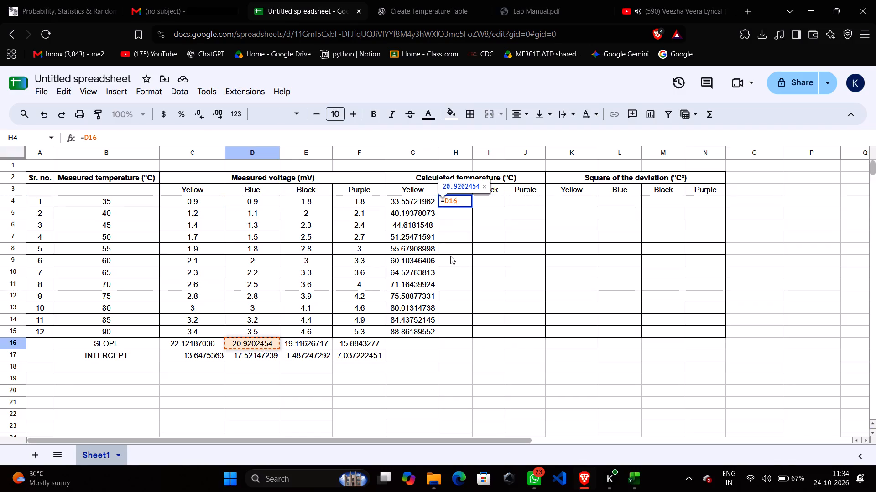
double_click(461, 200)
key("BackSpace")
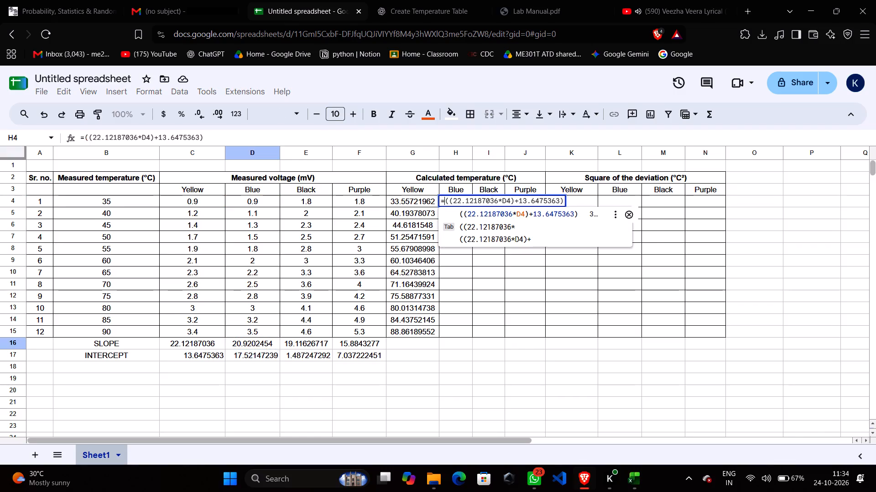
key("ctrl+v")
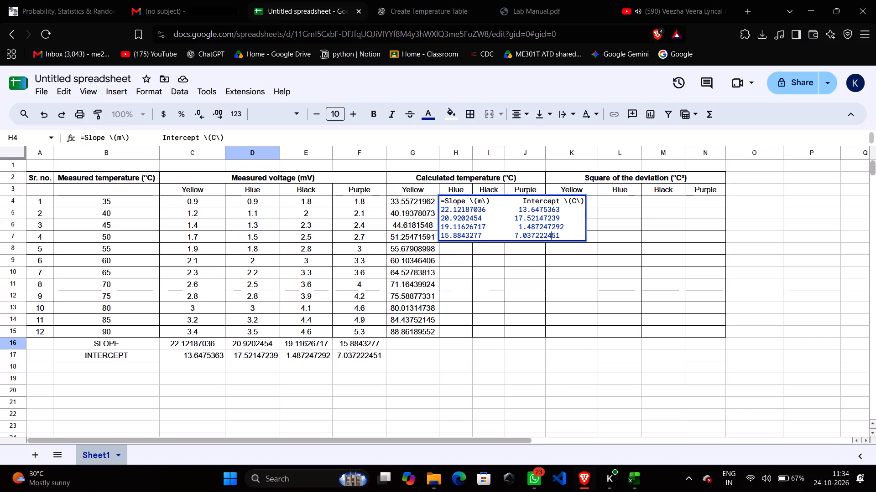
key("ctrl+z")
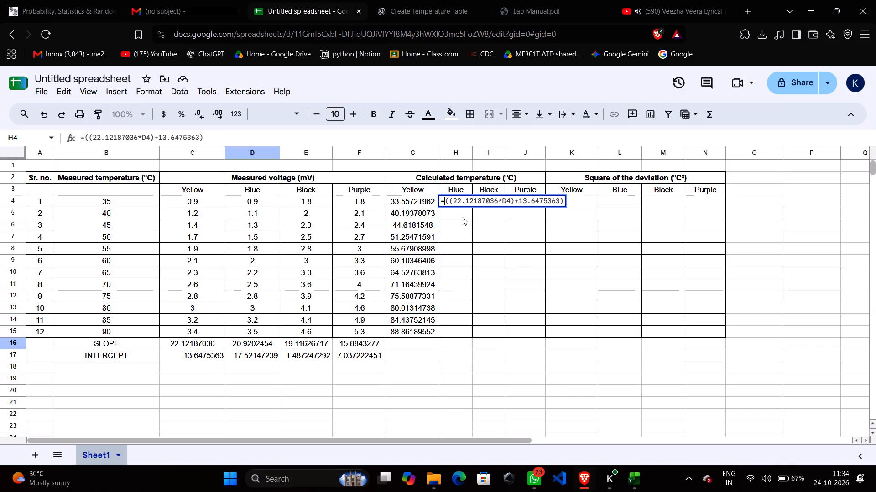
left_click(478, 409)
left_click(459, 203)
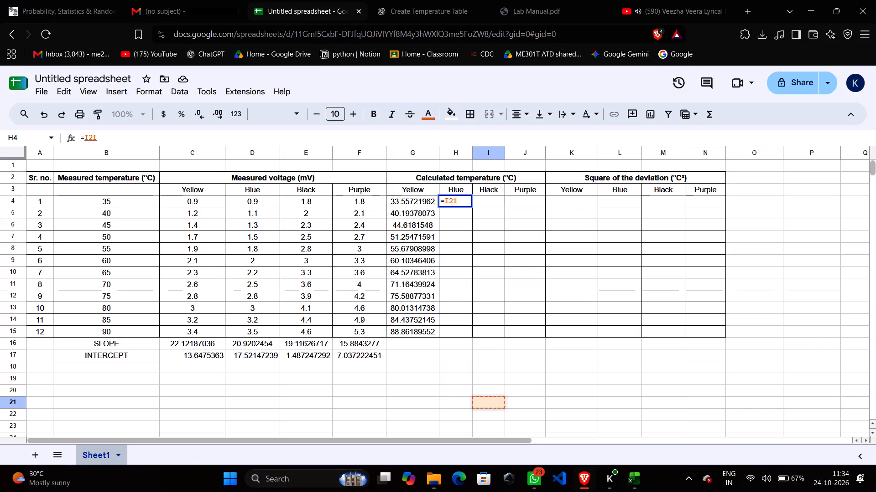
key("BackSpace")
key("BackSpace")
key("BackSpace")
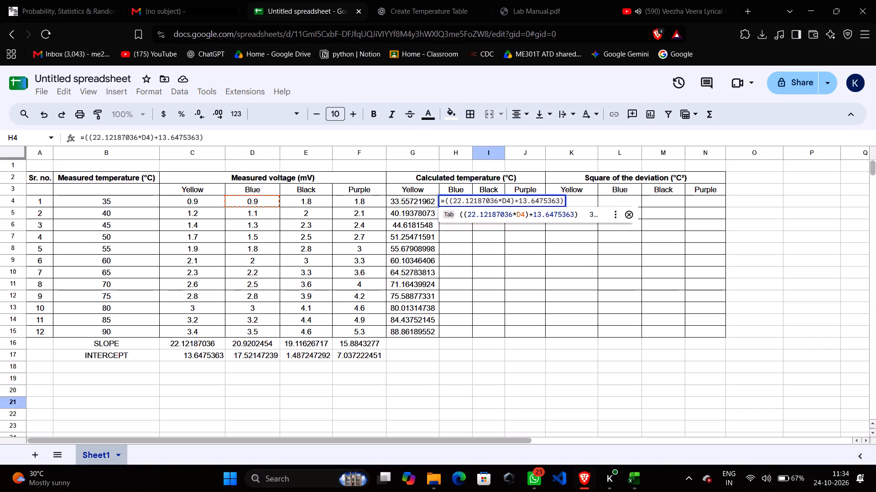
Enter the Blue slope 20.9202454 as the first term of the calculated temperature formula in H4.
type("20.")
type("920")
type("2454")
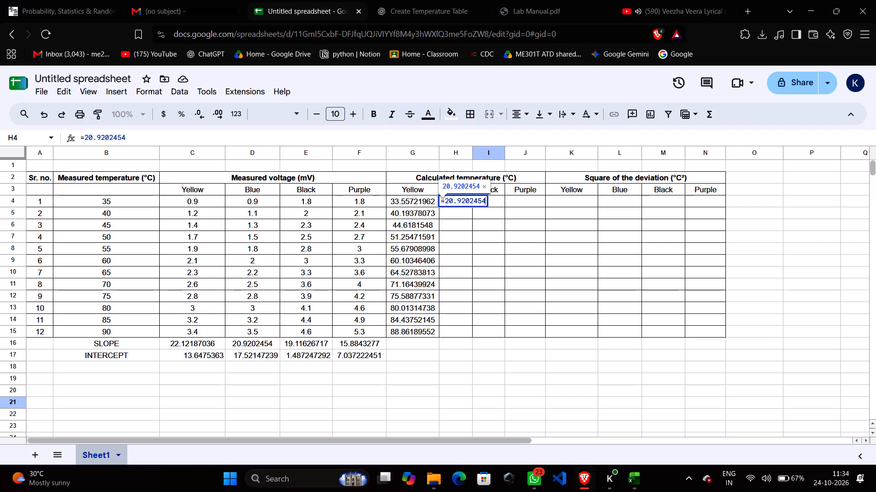
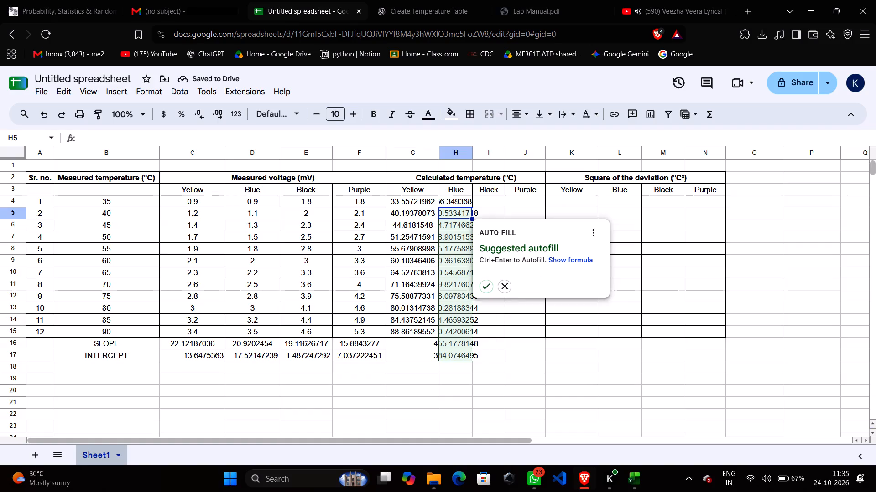
Accept the suggested autofill for the remaining Blue calculated temperatures and widen column H to fit the full values.
left_click(490, 287)
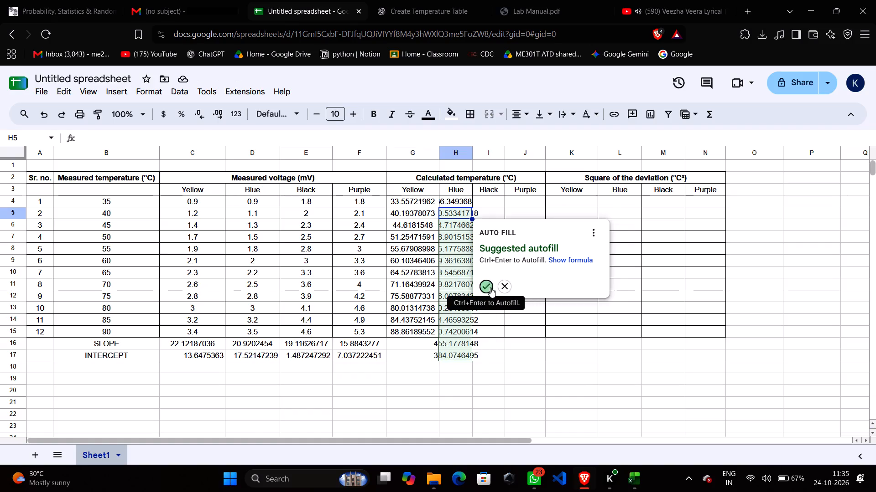
left_click_drag(473, 153, 474, 153)
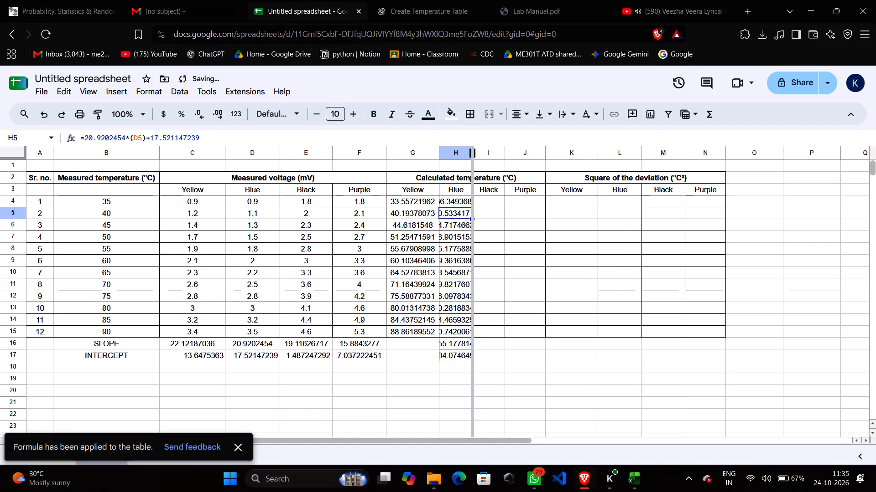
left_click_drag(474, 153, 487, 151)
left_click_drag(487, 151, 494, 151)
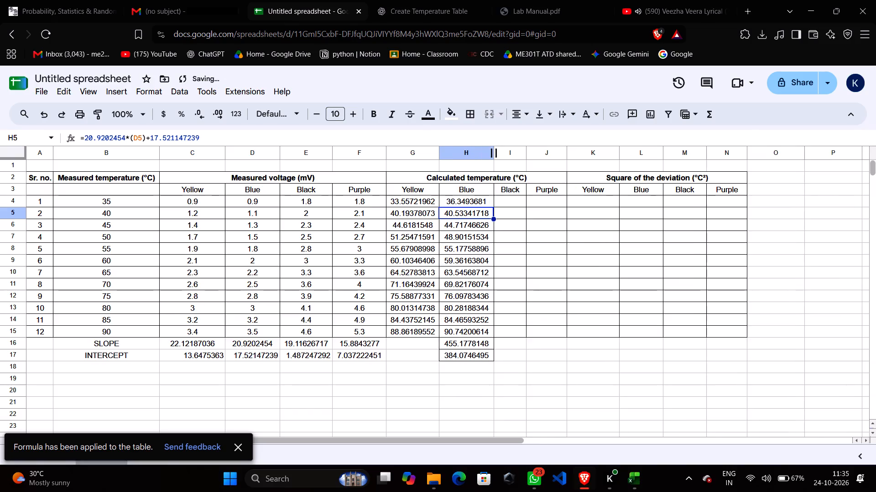
left_click(441, 153)
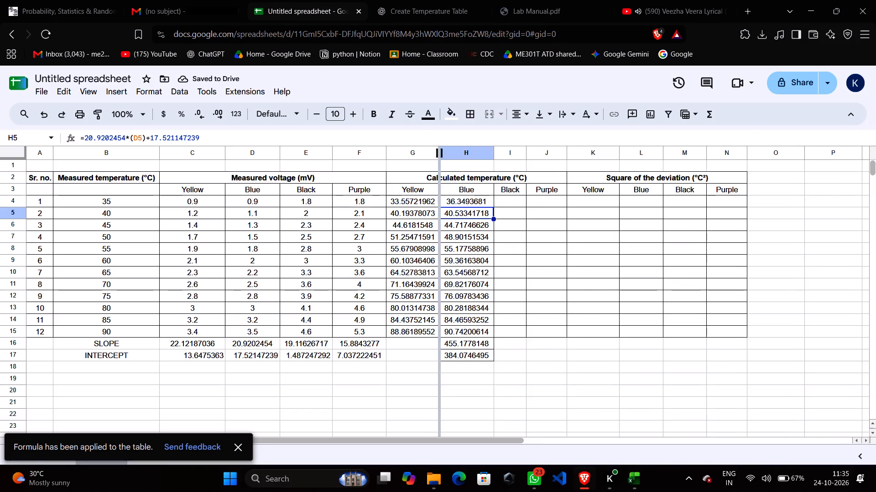
Clear the surplus autofilled values in H16:H17 below the Blue calculated temperatures.
left_click_drag(501, 394, 501, 383)
left_click_drag(487, 343, 487, 354)
key("Delete")
left_click(517, 377)
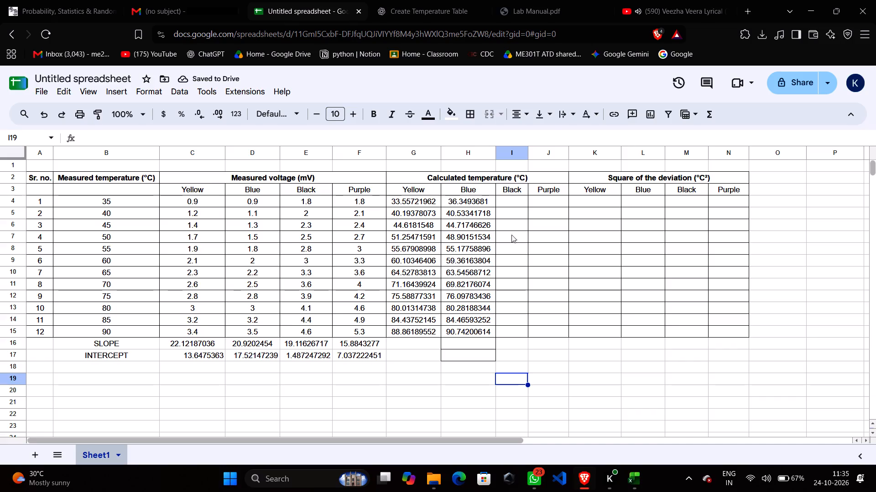
Widen column I, which holds the Black calculated temperatures.
left_click(521, 203)
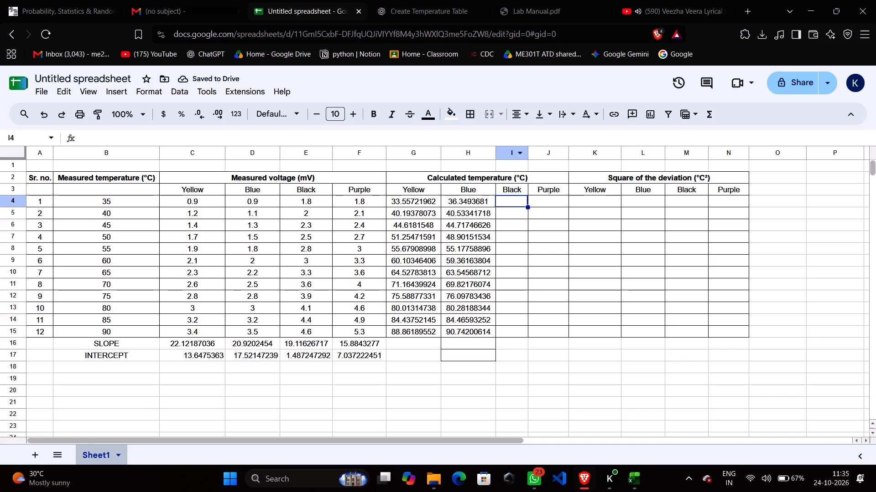
left_click_drag(530, 149, 541, 149)
left_click_drag(541, 149, 546, 149)
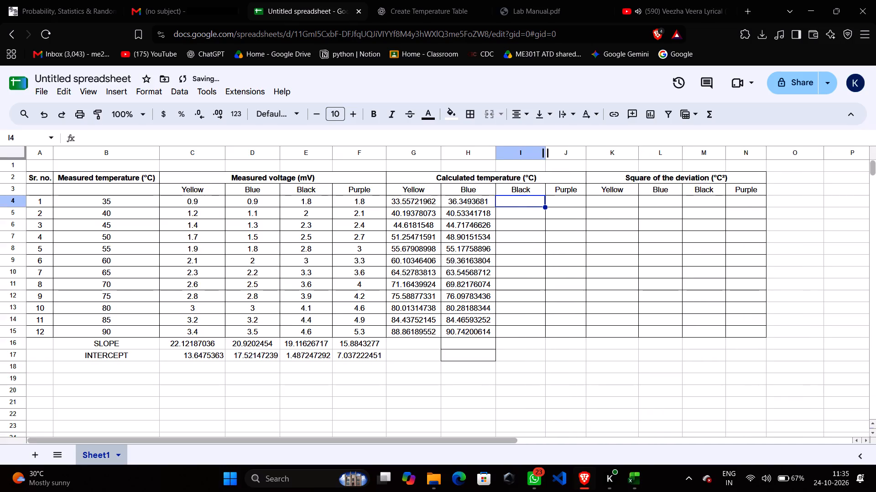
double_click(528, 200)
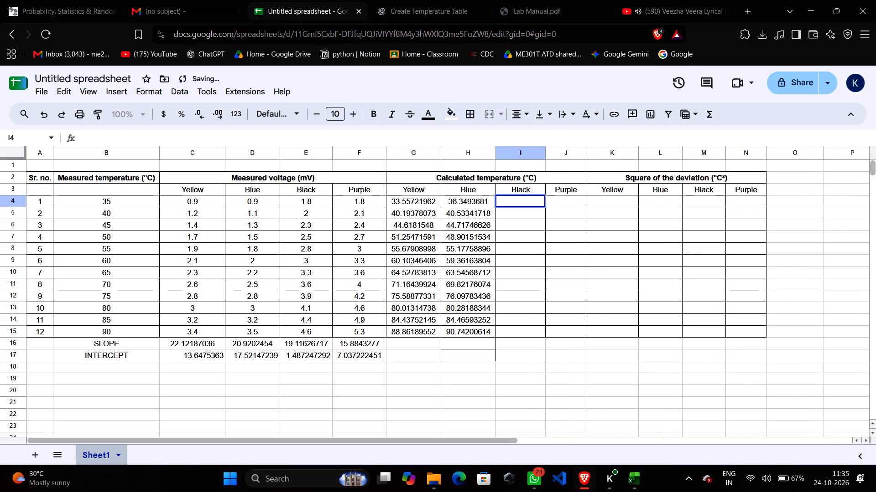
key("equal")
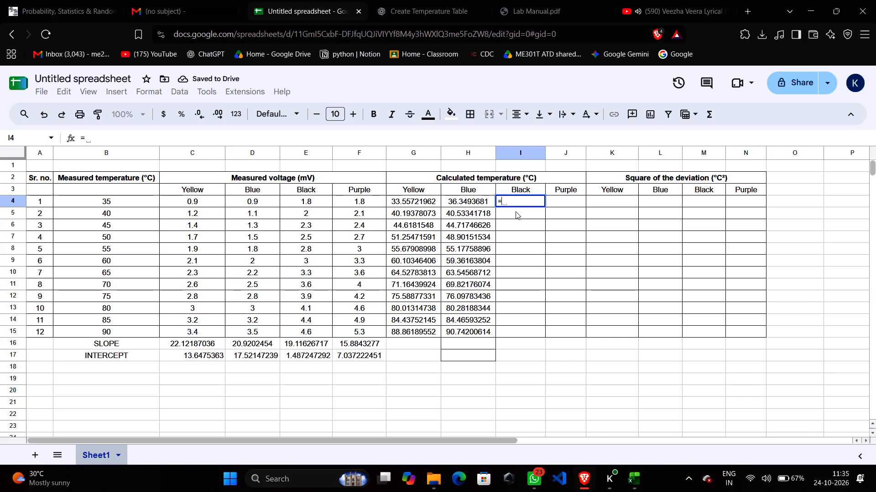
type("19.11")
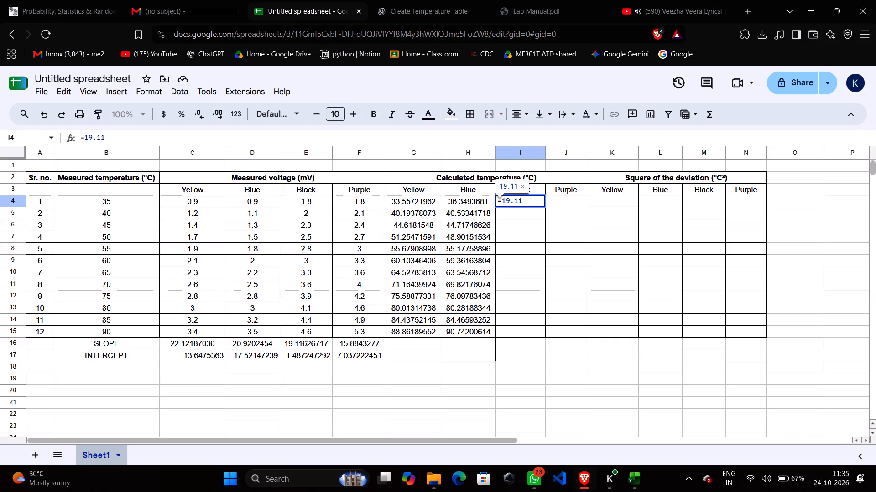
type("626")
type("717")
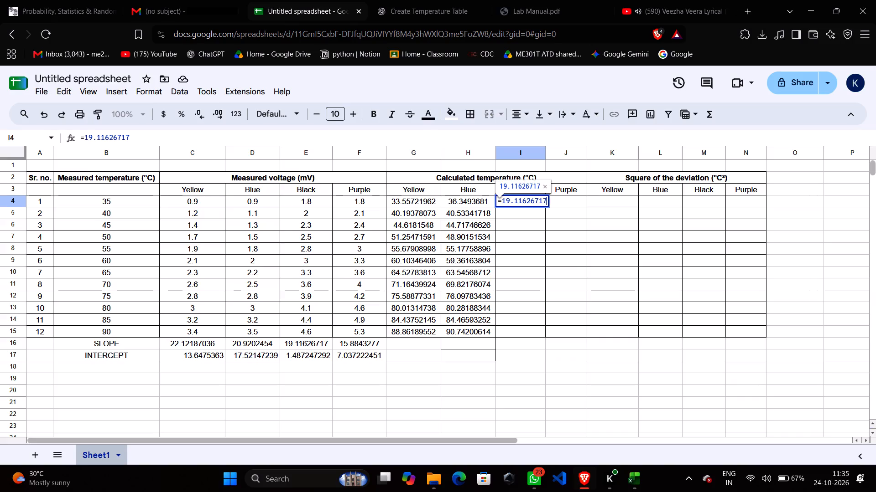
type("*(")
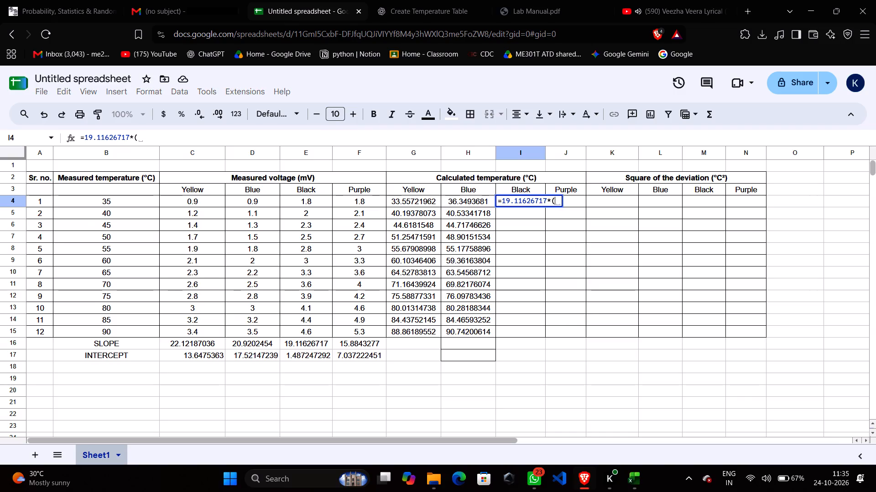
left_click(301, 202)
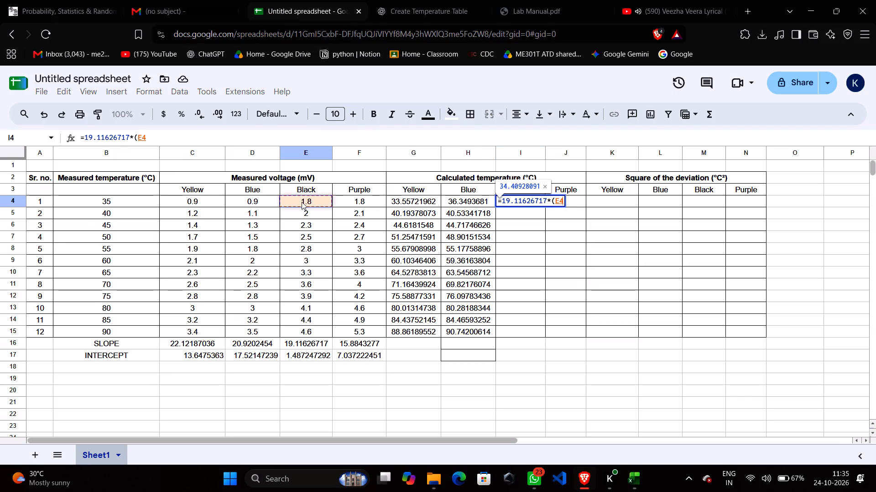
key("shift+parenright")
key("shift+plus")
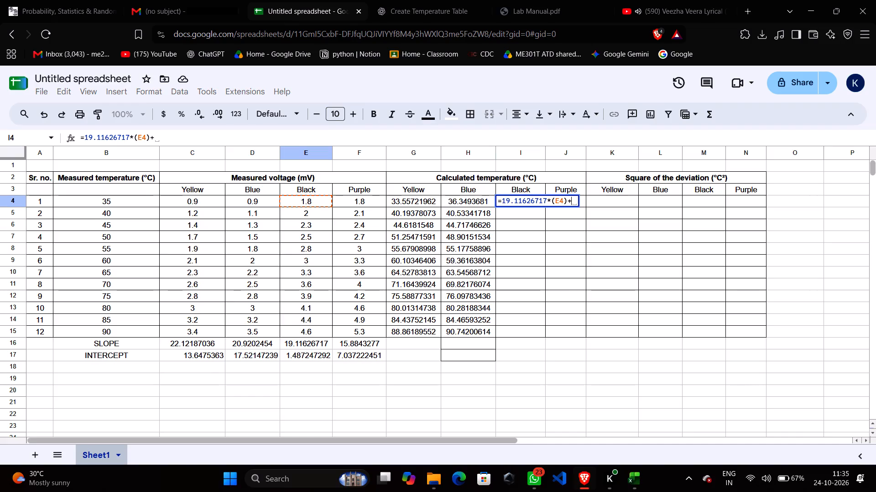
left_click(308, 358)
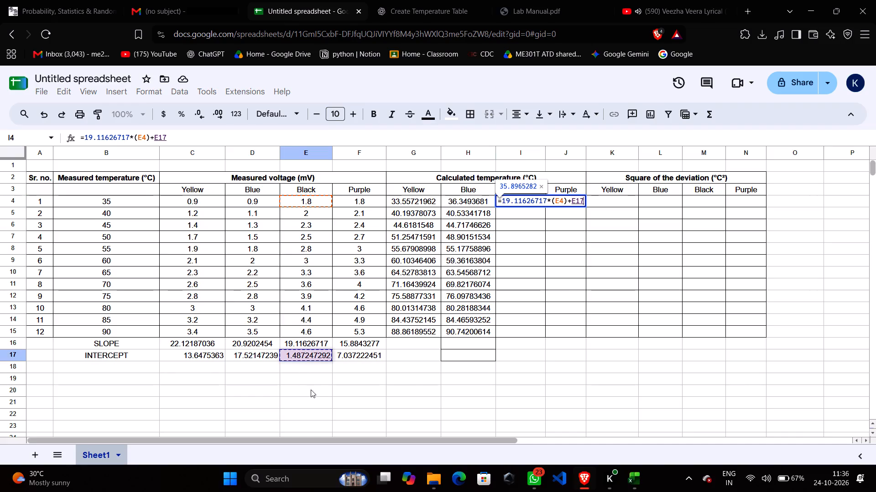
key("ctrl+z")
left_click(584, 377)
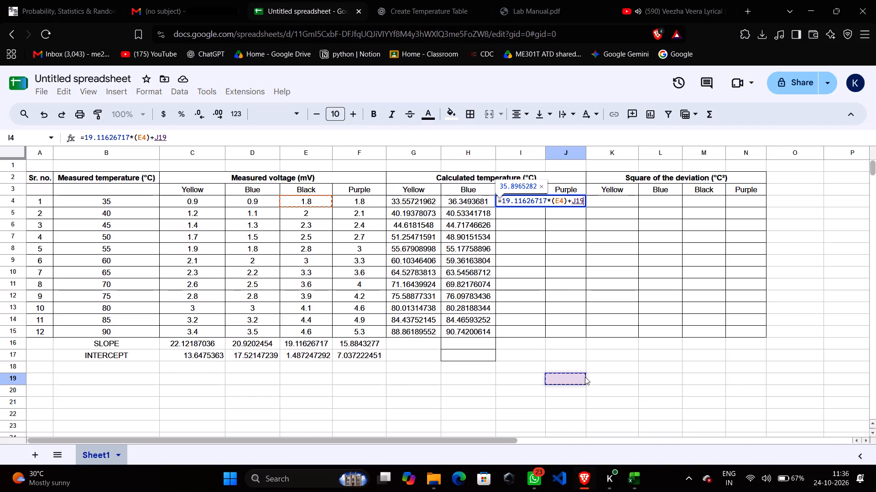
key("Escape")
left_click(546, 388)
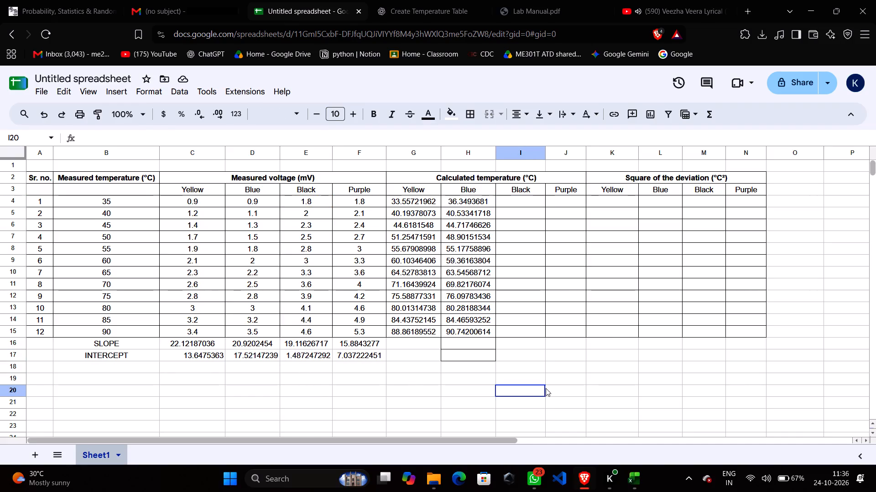
Clear the Black intercept in E17 and re-enter it as =INTERCEPT(B4:B15,E4:E15).
left_click(321, 356)
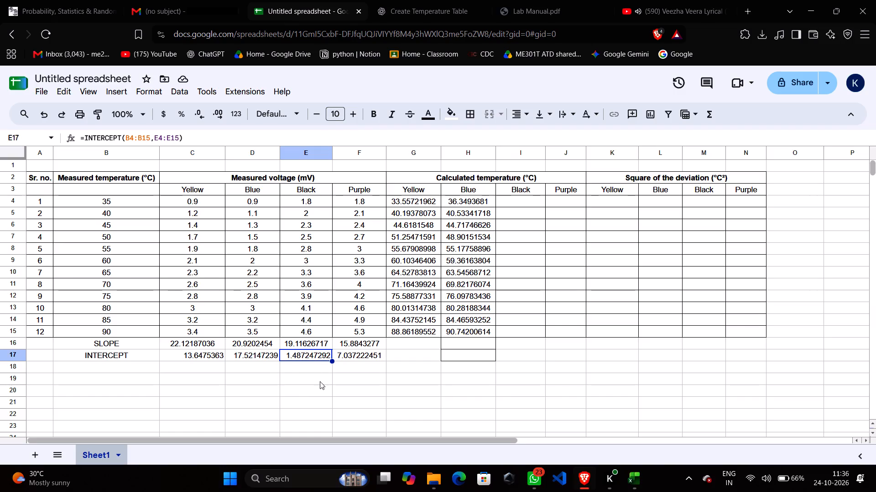
key("Delete")
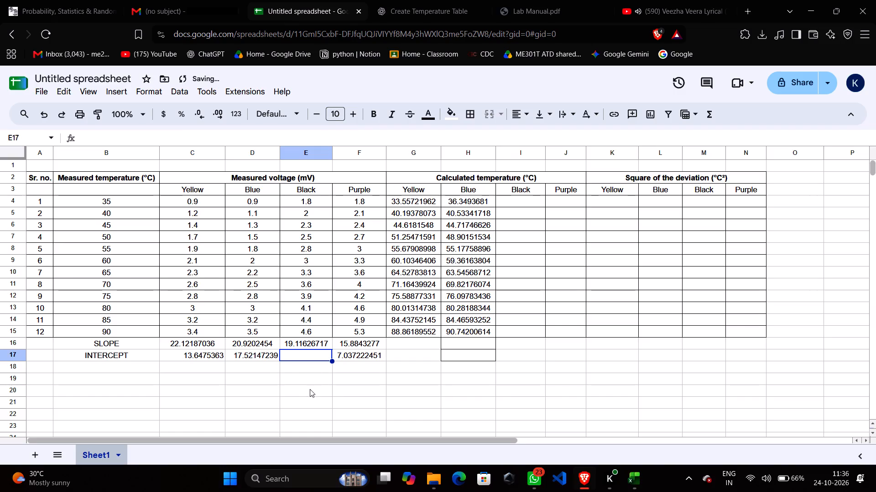
left_click(310, 391)
left_click(317, 355)
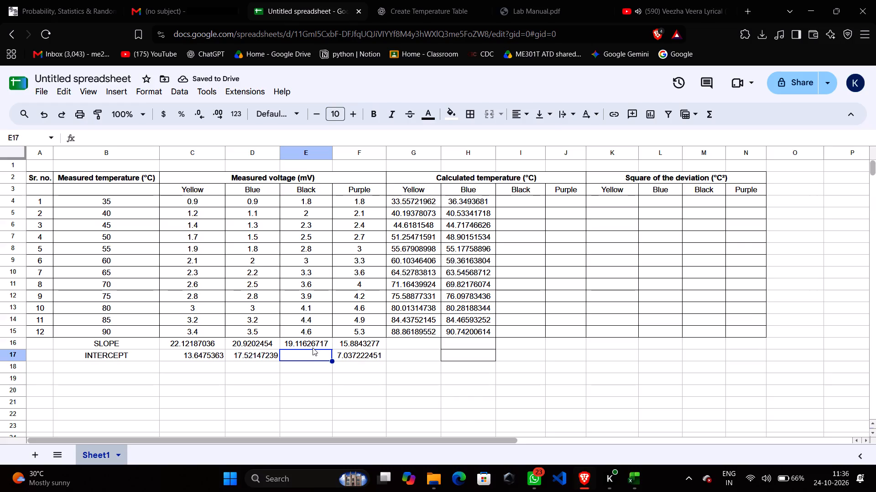
key("shift+plus")
key("BackSpace")
key("equal")
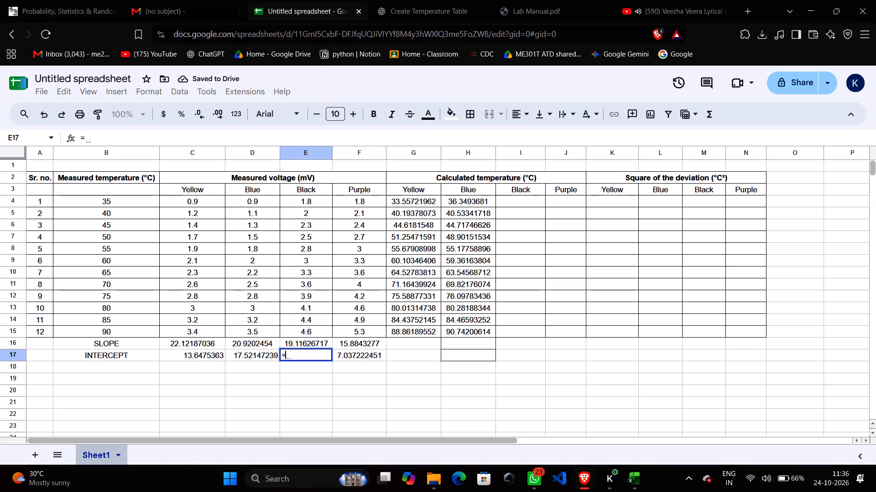
type("inter")
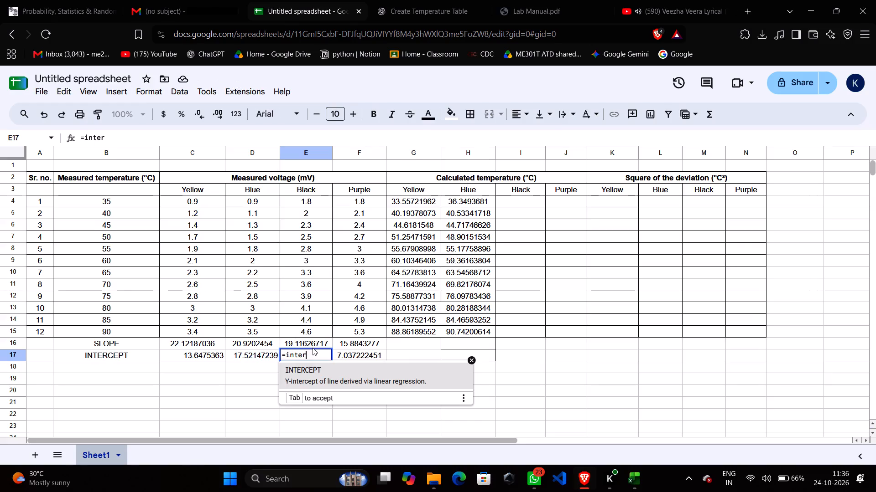
key("Tab")
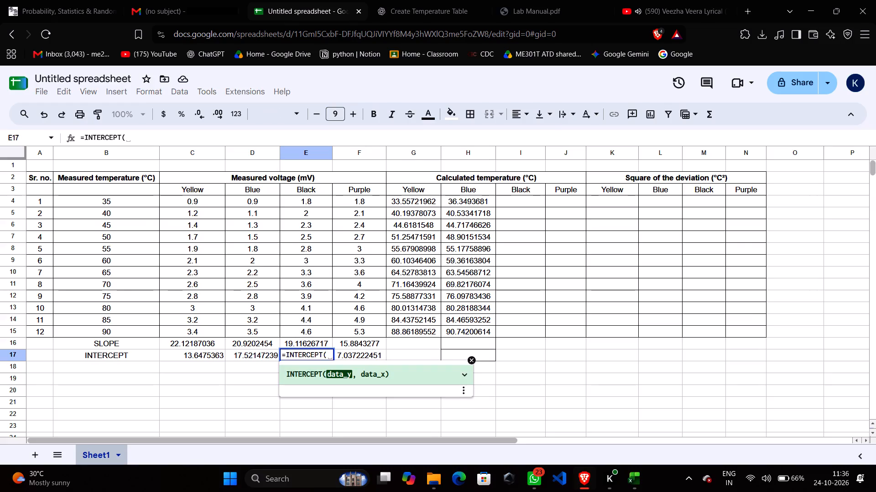
left_click_drag(130, 201, 127, 324)
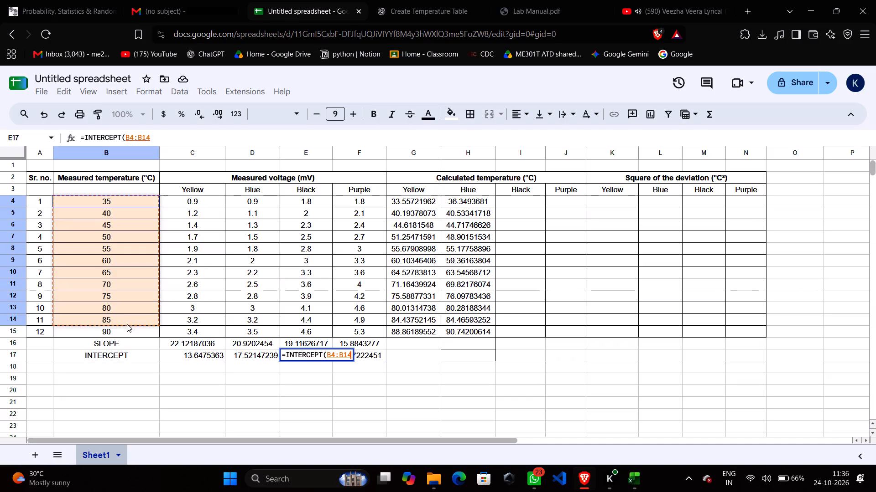
left_click_drag(127, 324, 128, 328)
key("comma")
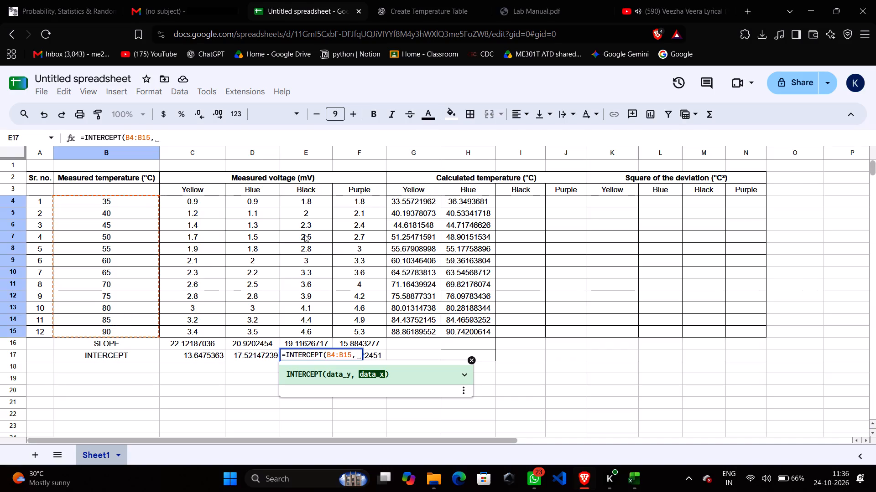
left_click_drag(302, 202, 306, 327)
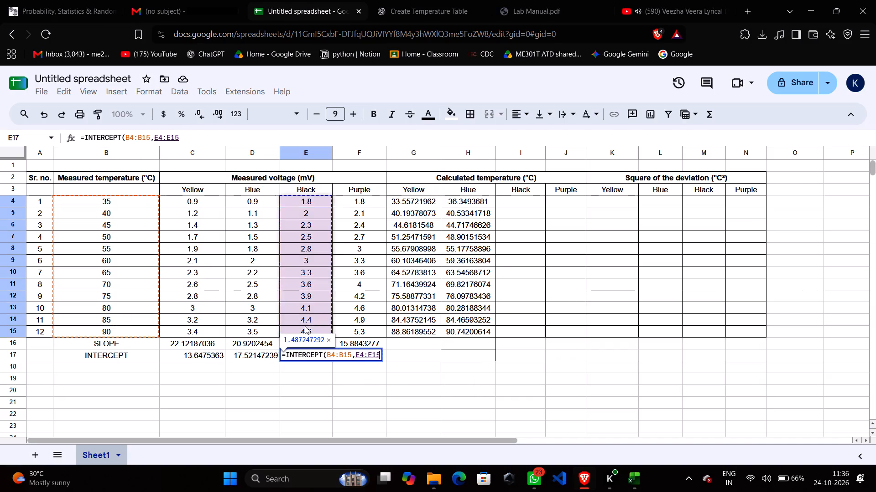
key("comma")
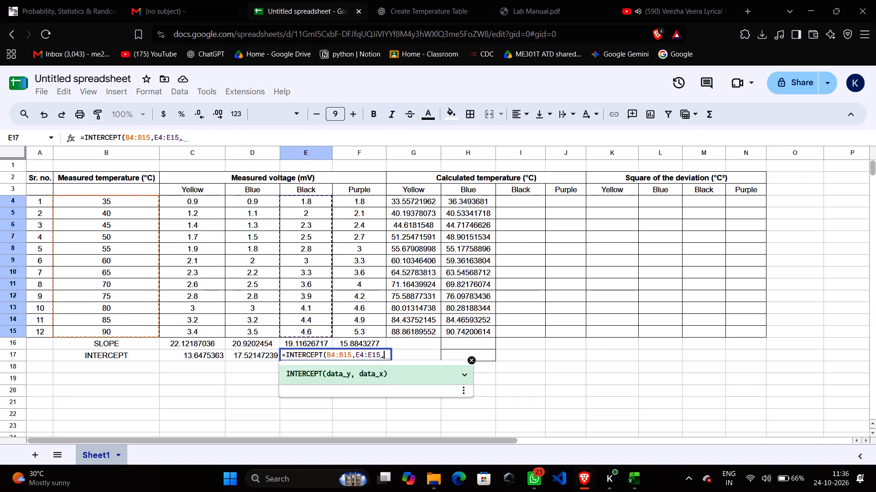
key("BackSpace")
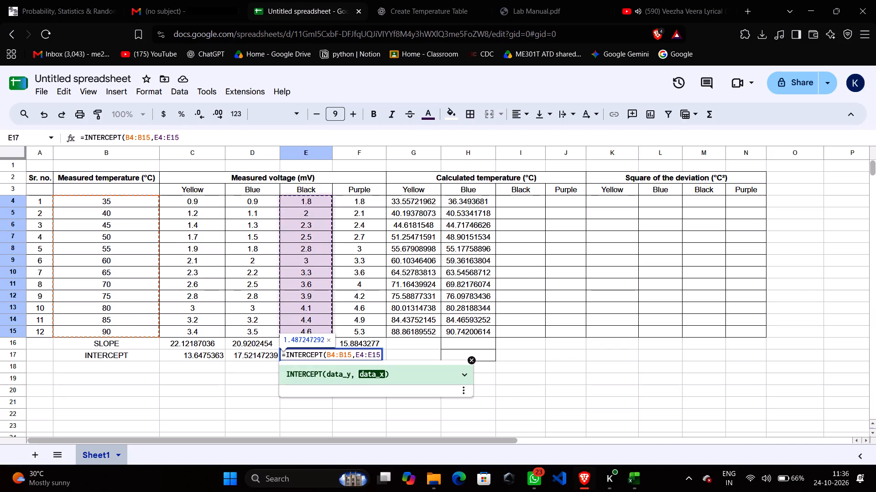
key("shift+parenright")
key("Return")
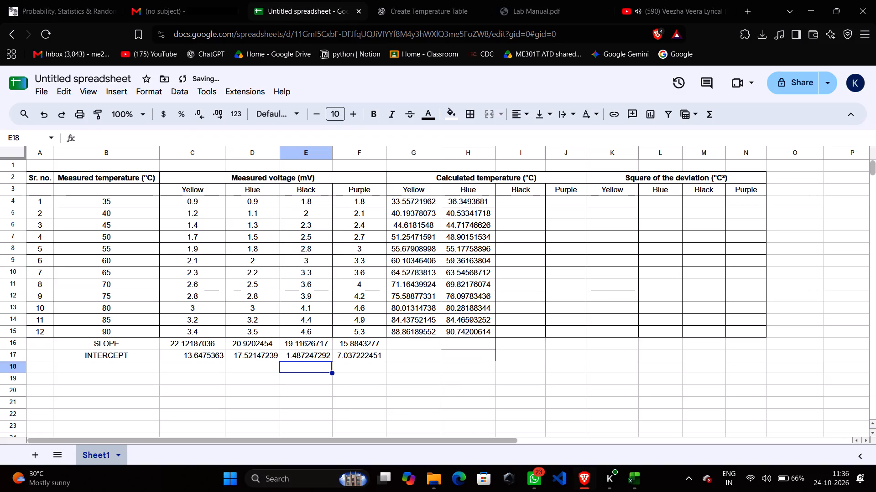
left_click(432, 396)
left_click(365, 357)
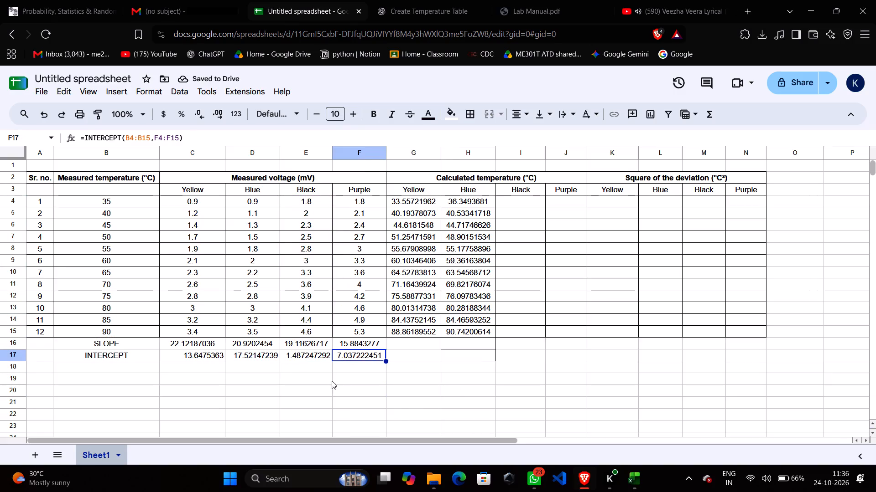
left_click(317, 410)
Start the first Black calculated temperature formula in I4 with the Black slope 19.11626717.
left_click(531, 197)
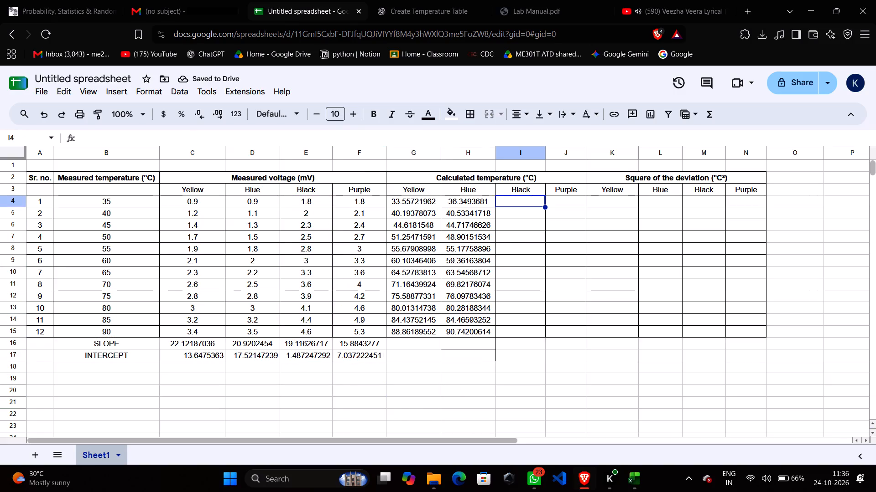
key("equal")
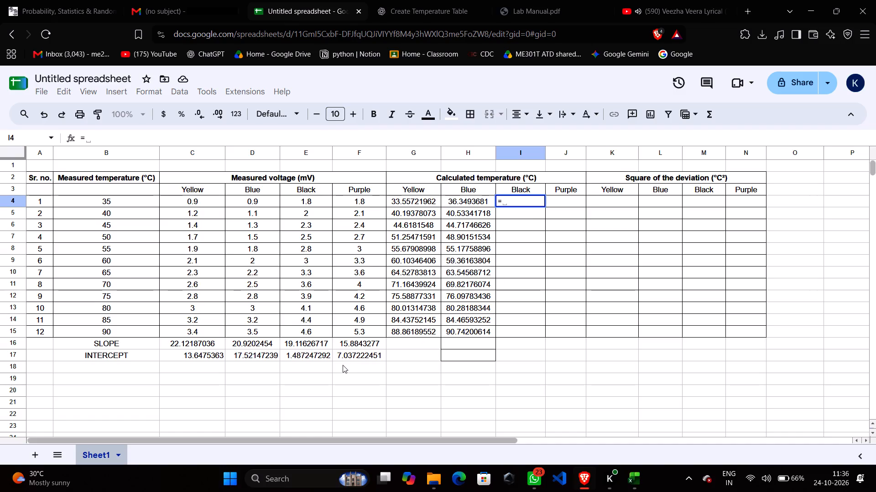
type("19")
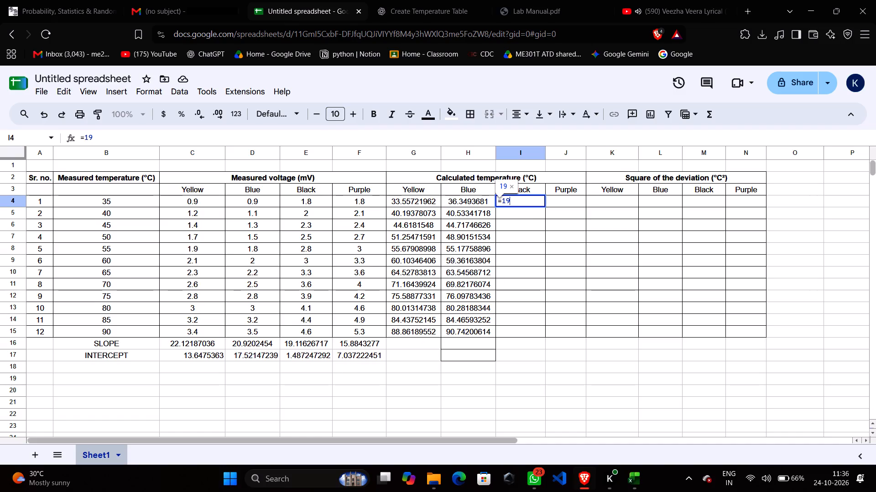
type(".11")
type("626")
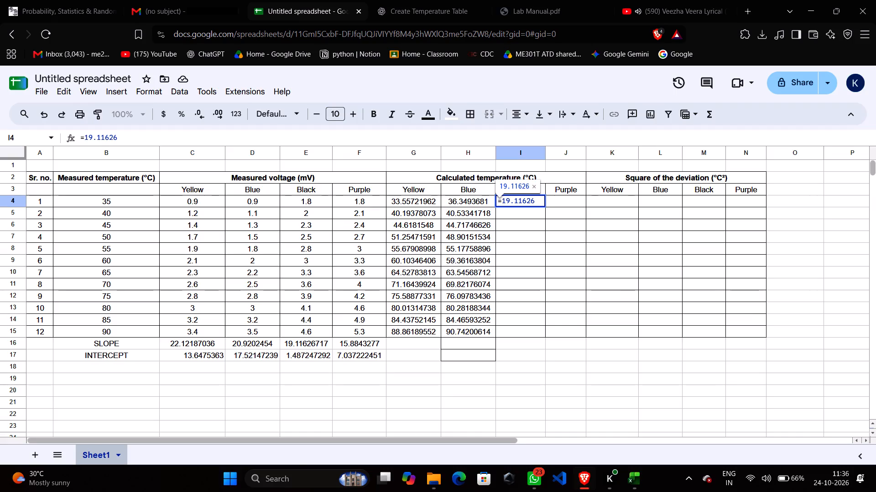
type("717")
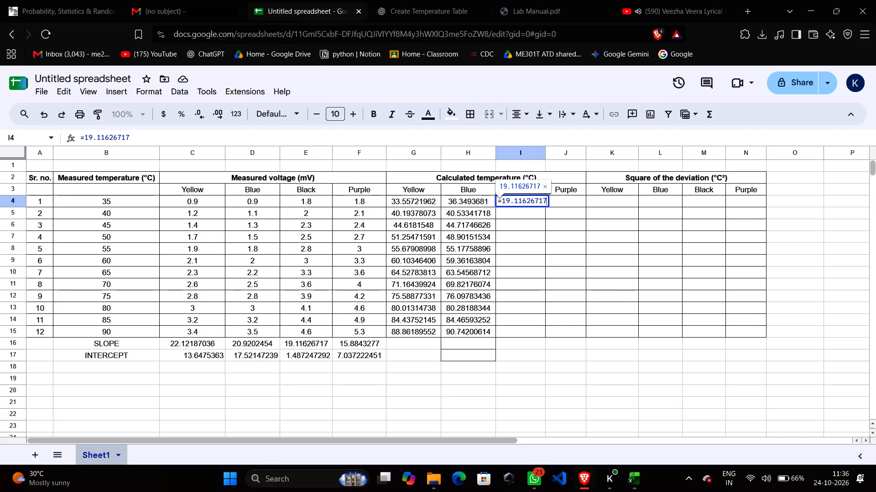
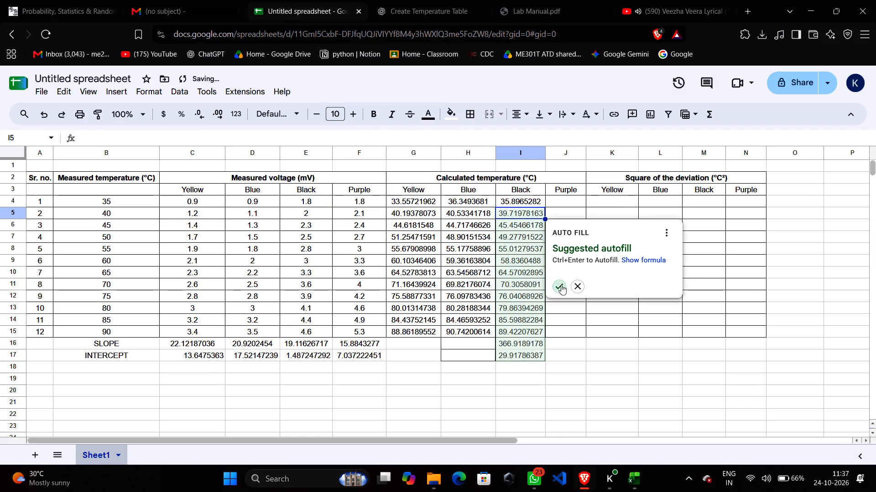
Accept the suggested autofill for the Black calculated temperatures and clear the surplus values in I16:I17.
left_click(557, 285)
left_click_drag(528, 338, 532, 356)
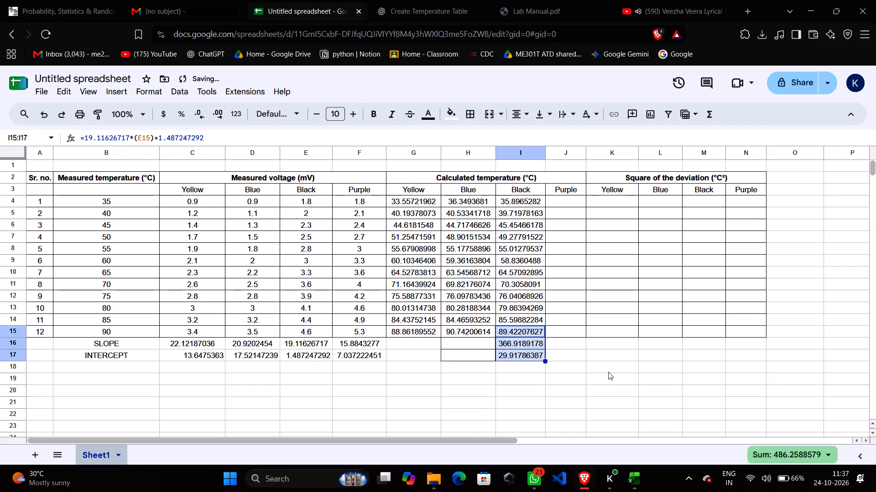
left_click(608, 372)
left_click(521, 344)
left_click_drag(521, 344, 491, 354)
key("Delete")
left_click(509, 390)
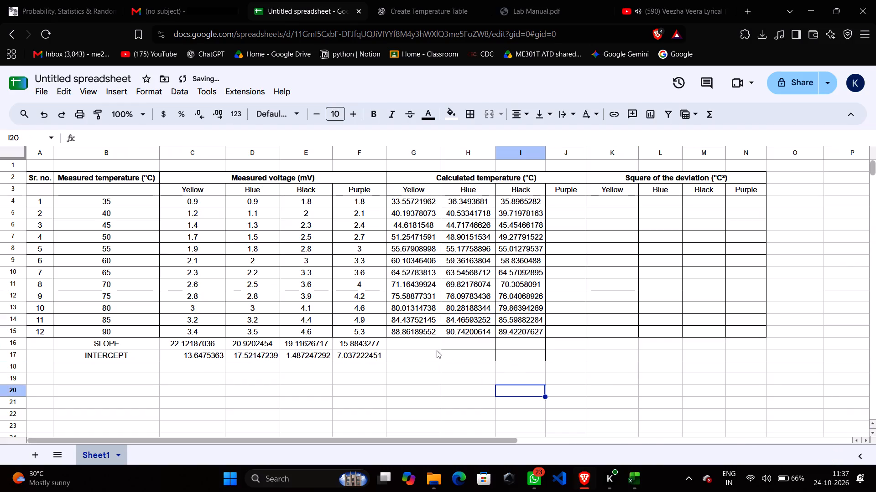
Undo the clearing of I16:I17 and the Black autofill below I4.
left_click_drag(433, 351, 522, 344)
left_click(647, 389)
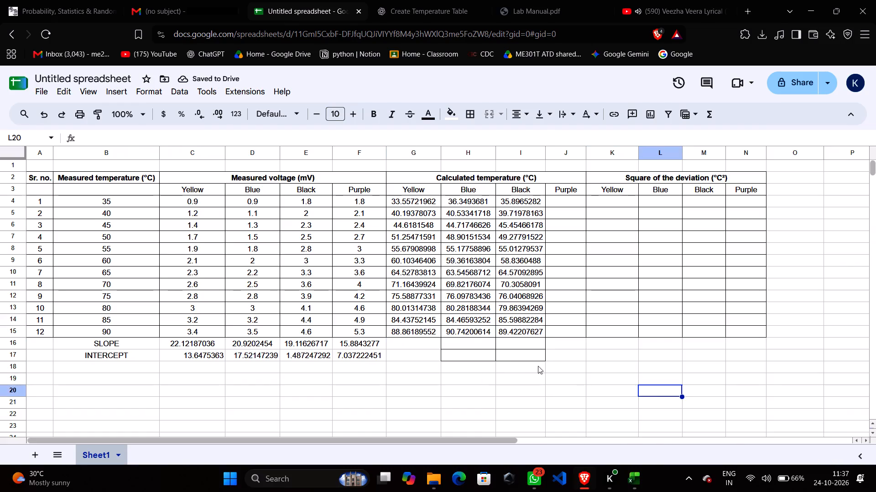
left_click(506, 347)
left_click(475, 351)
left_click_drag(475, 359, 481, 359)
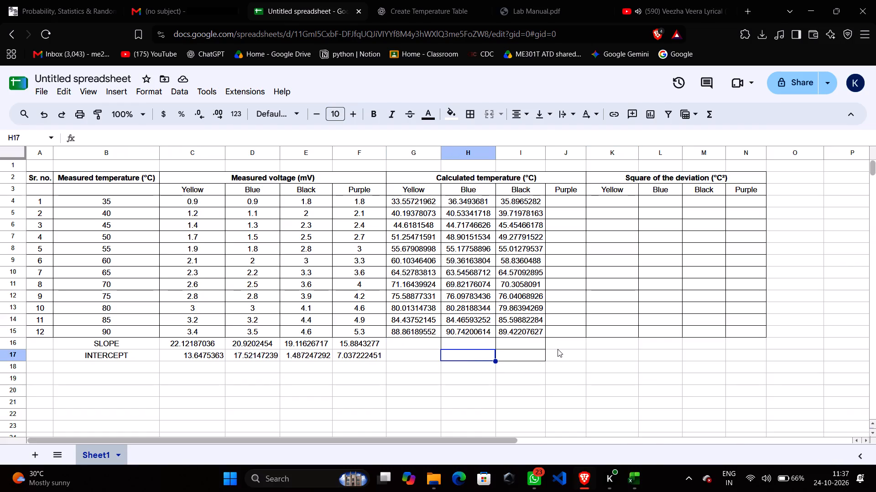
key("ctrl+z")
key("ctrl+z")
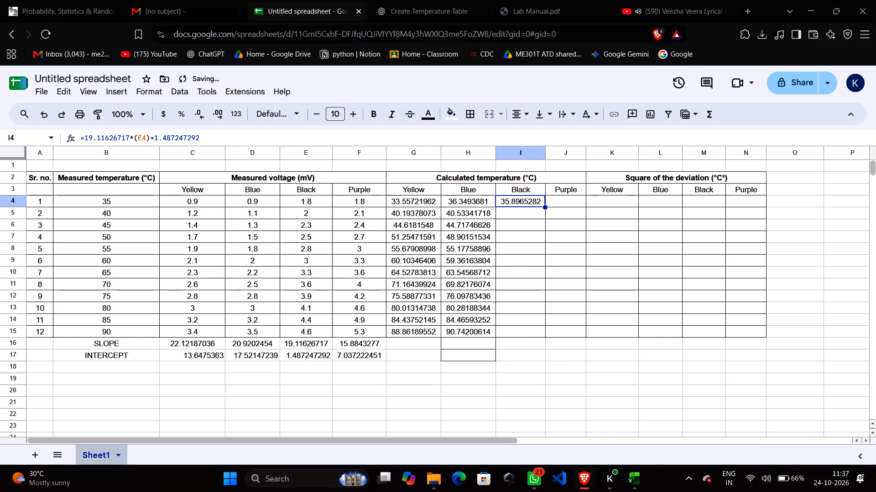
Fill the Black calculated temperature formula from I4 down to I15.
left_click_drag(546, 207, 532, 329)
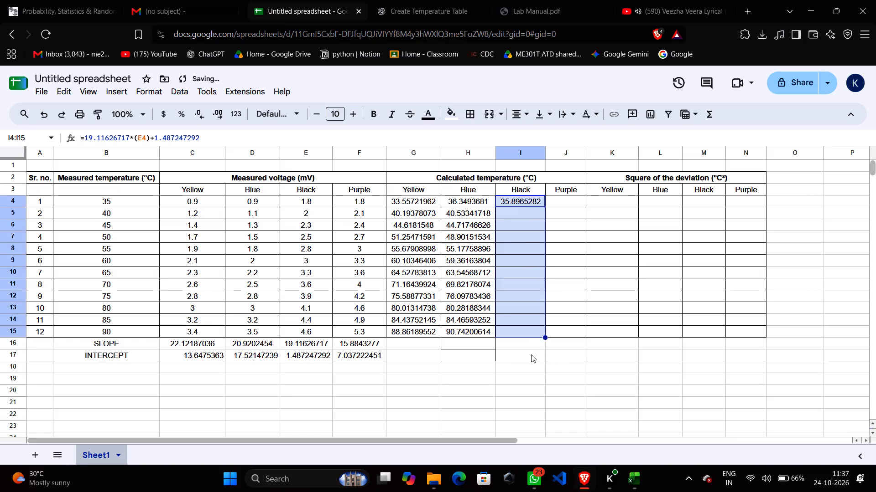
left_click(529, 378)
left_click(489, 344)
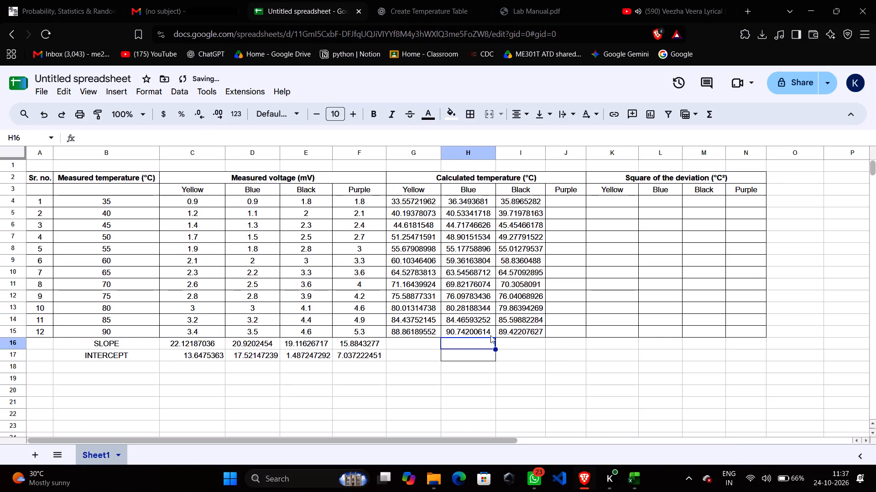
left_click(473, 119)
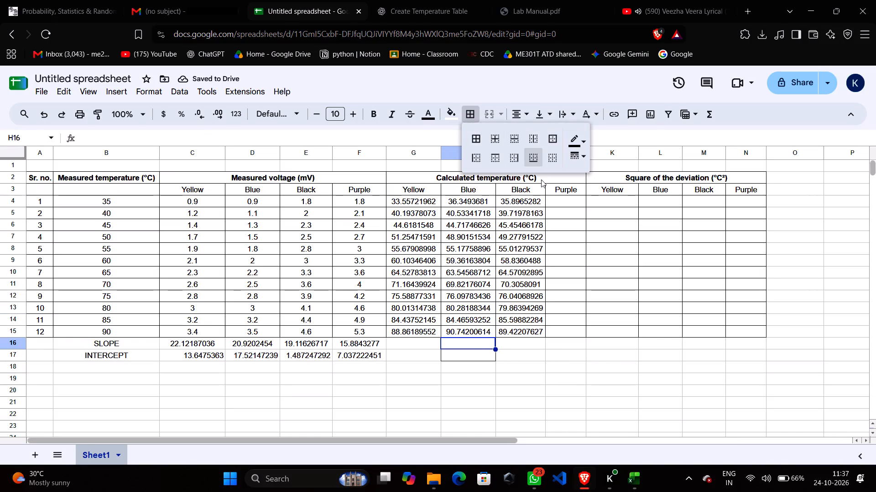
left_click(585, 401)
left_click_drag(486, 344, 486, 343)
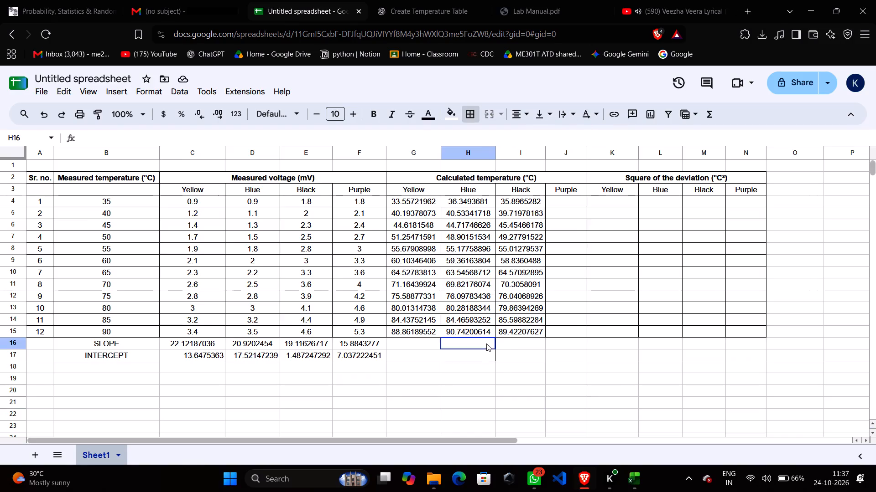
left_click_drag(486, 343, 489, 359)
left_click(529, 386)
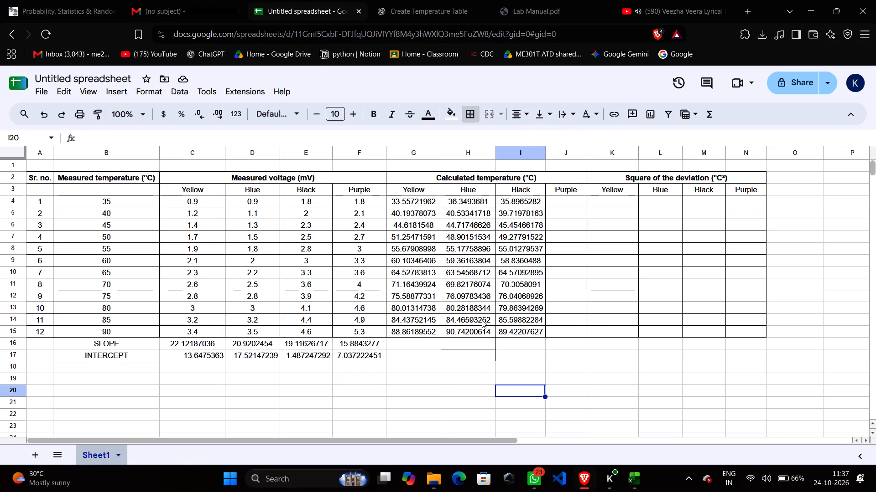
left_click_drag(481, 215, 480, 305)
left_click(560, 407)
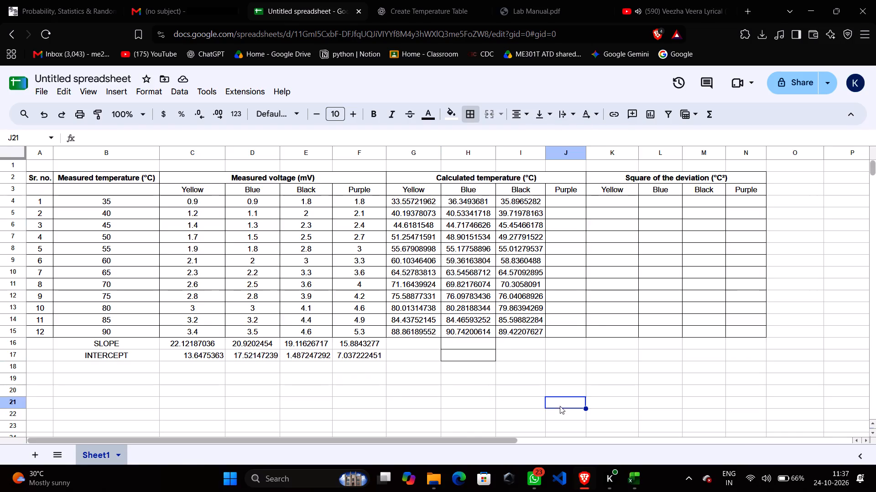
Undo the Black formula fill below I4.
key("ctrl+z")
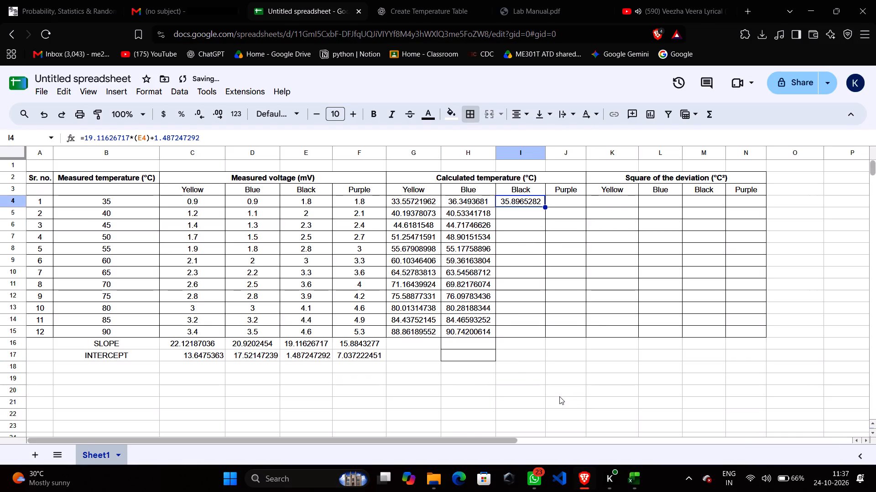
Copy the Black formula text =19.11626717*(E4)+1.487247292 from I4.
left_click_drag(210, 138, 80, 138)
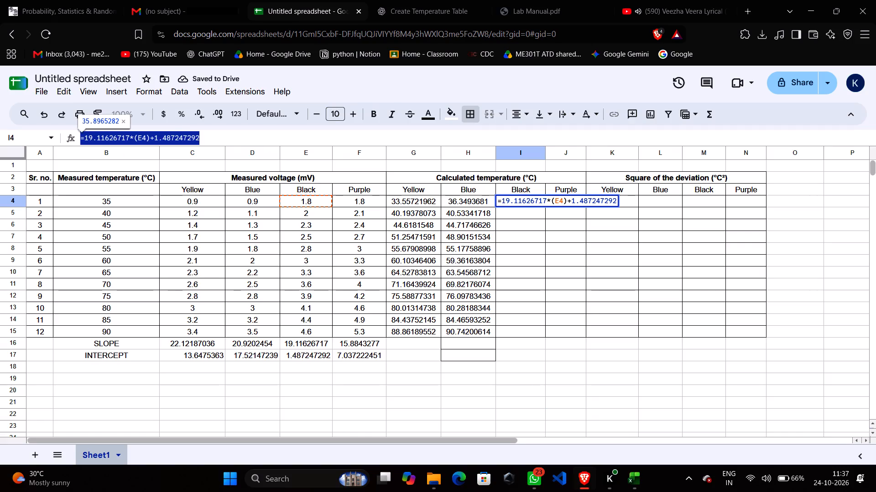
key("ctrl+c")
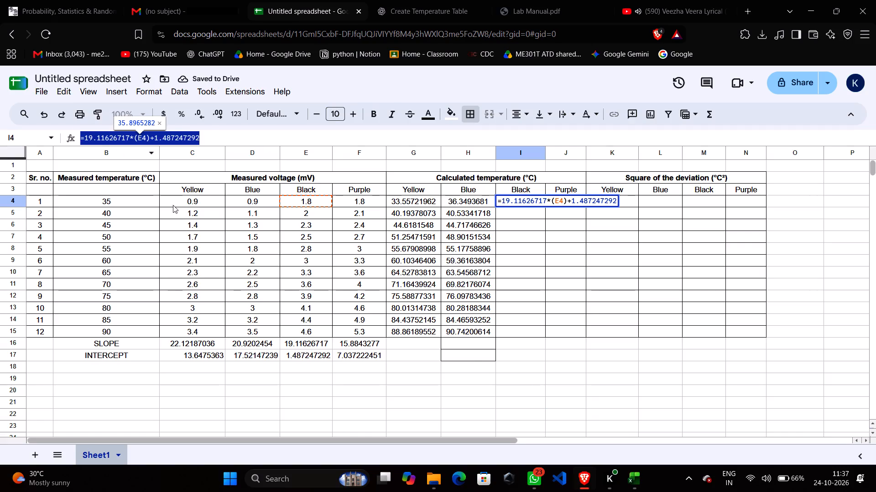
left_click(593, 392)
Undo the recent edits back to the point where H4 is the only filled Blue calculated temperature.
key("ctrl+z")
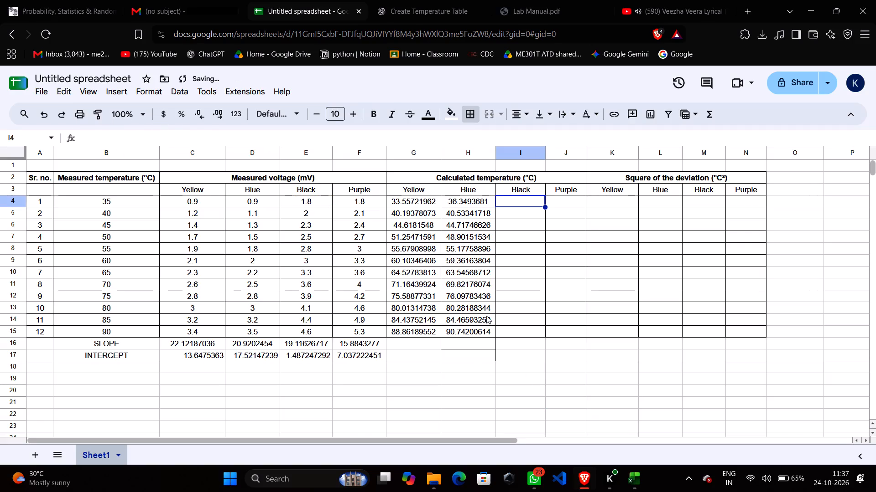
key("ctrl+z")
key("ctrl+z")
key("ctrl+z")
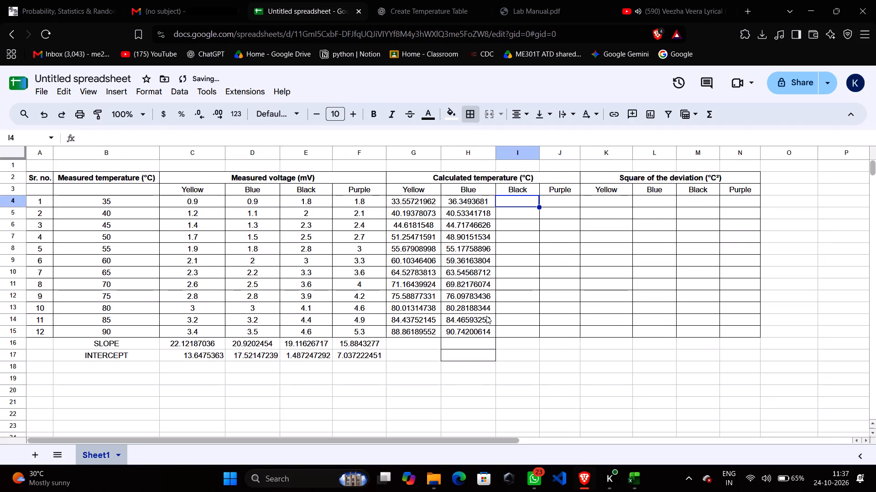
key("ctrl+z")
key("ctrl+z")
key("ctrl+z")
key("ctrl+z")
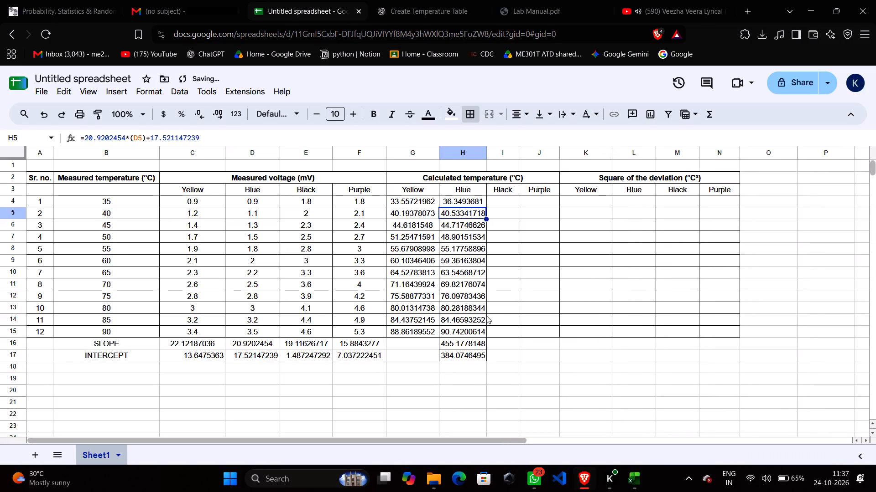
key("ctrl+z")
key("ctrl+z")
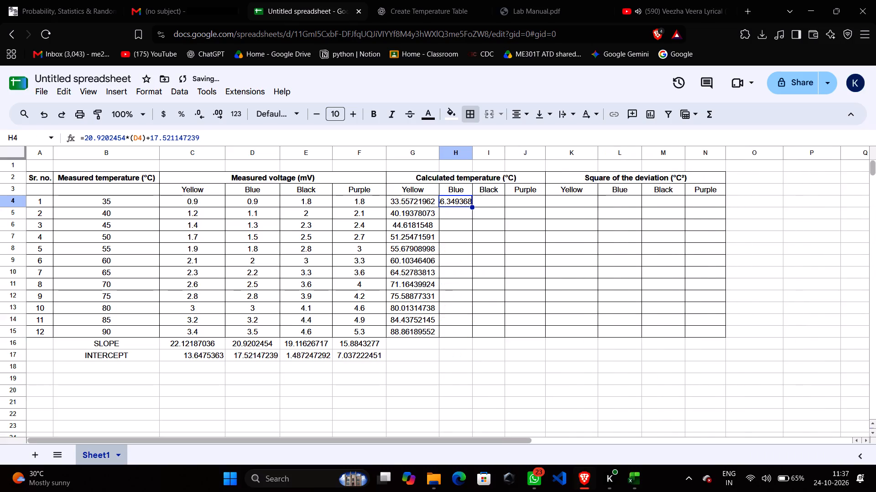
Fill the Blue calculated temperature formula from H4 down to H15.
left_click_drag(471, 208, 458, 327)
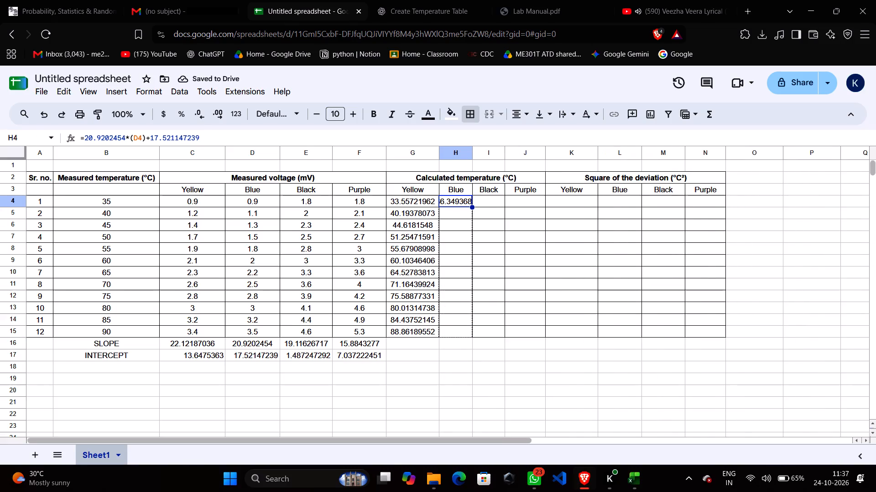
left_click_drag(458, 327, 459, 330)
Widen columns H and I, which hold the Blue and Black calculated temperatures.
left_click_drag(474, 155, 484, 156)
left_click_drag(484, 156, 493, 157)
left_click_drag(493, 157, 500, 159)
left_click_drag(495, 153, 501, 153)
left_click(501, 153)
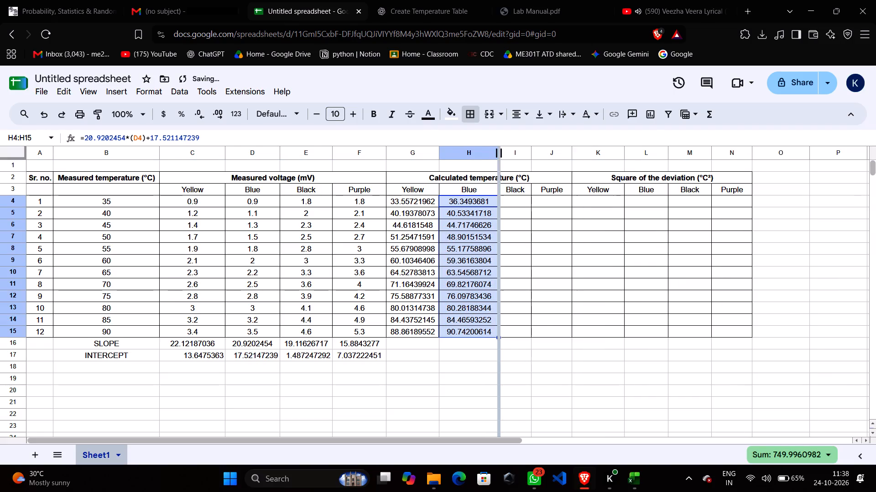
left_click_drag(532, 151, 543, 151)
left_click_drag(543, 151, 547, 150)
Paste the copied Black formula =19.11626717*(E4)+1.487247292 into I4.
left_click(536, 196)
left_click(533, 202)
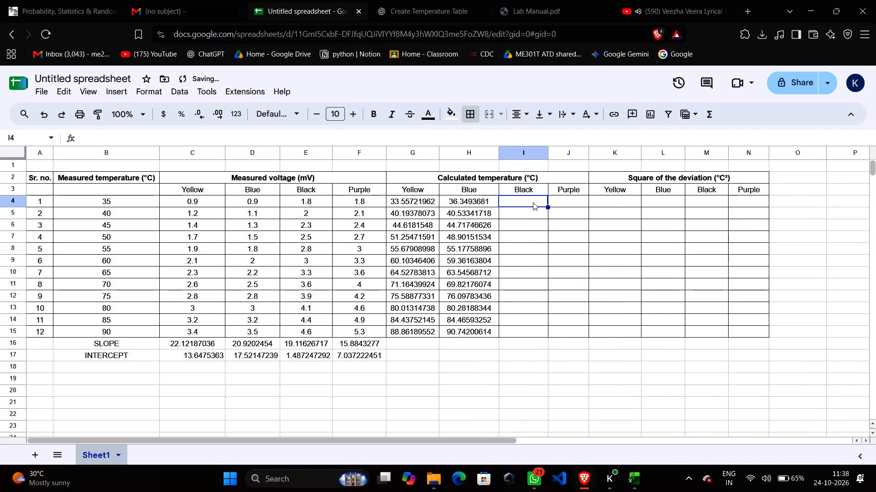
left_click(205, 138)
key("ctrl+v")
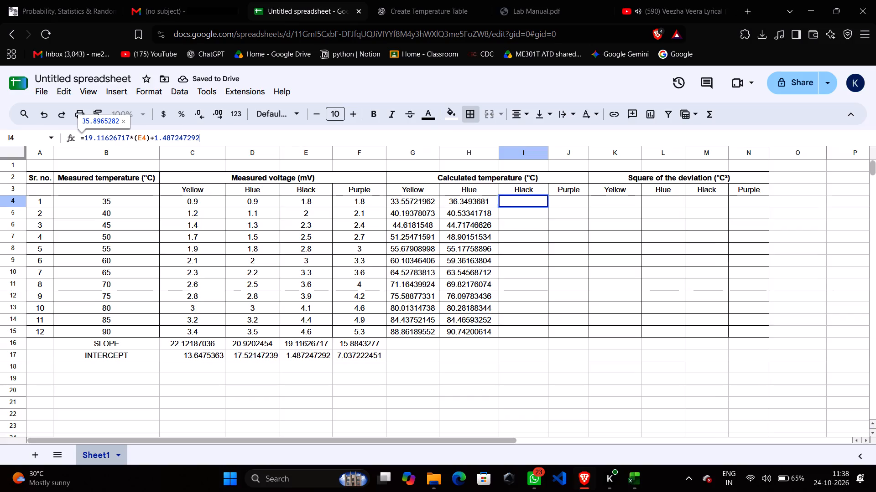
key("Return")
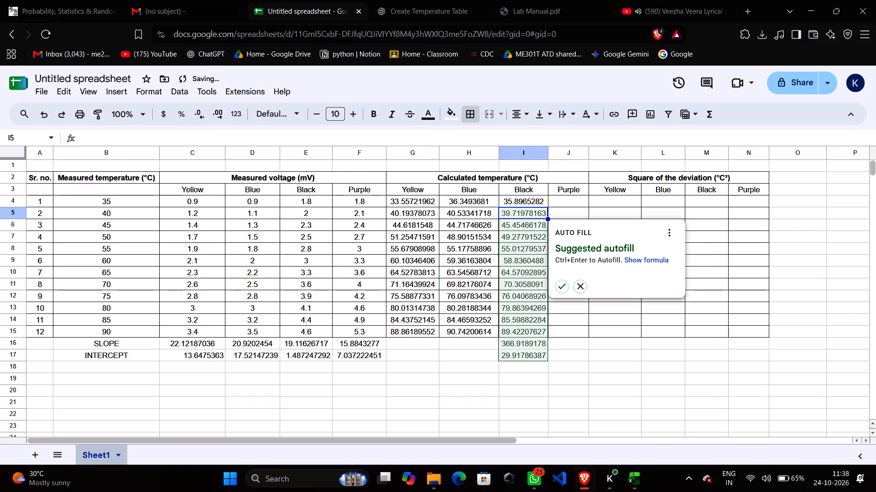
Reject the suggested autofill and fill the Black formula from I4 down to I15 only.
left_click(580, 287)
left_click(537, 202)
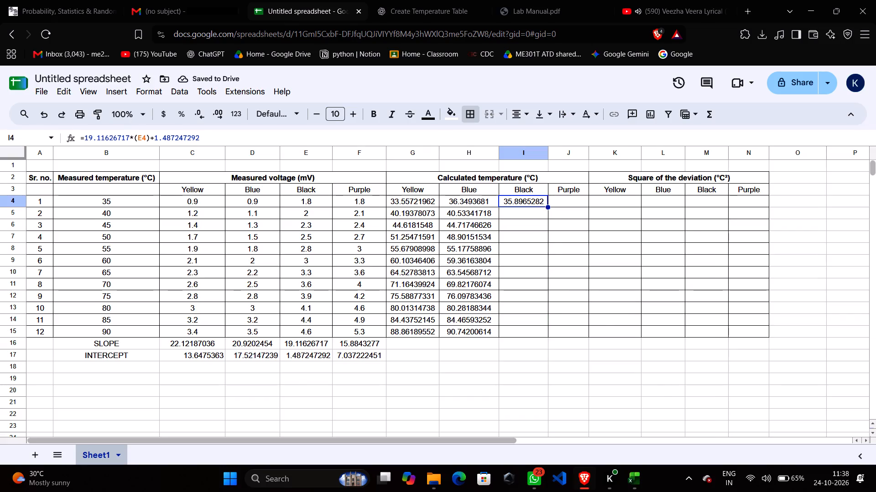
left_click_drag(548, 206, 537, 336)
left_click(521, 399)
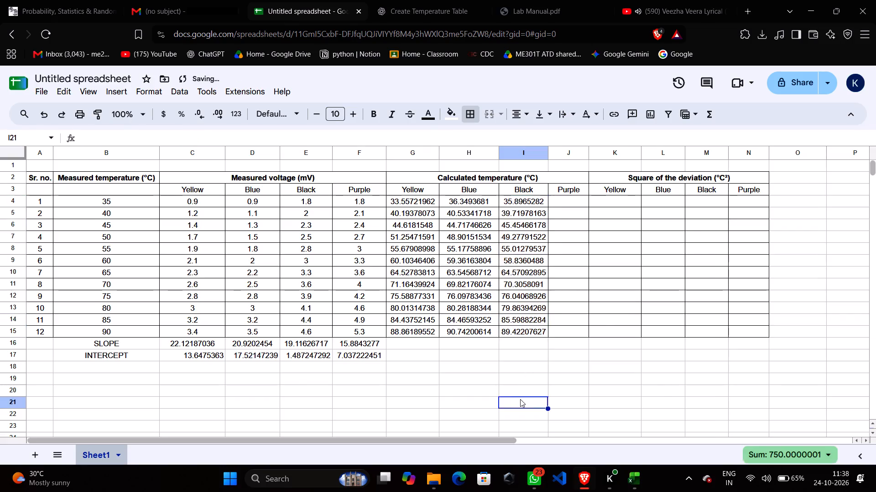
Widen column J, which holds the Purple calculated temperatures.
left_click(580, 204)
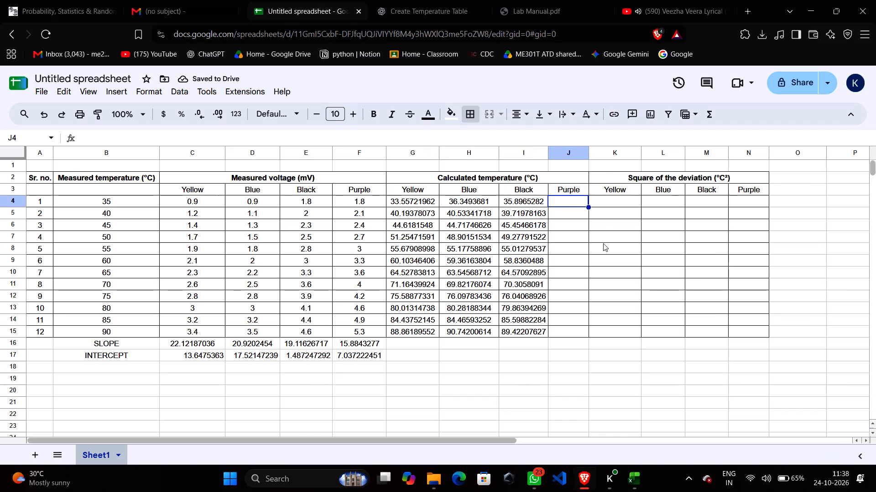
left_click_drag(590, 150, 602, 153)
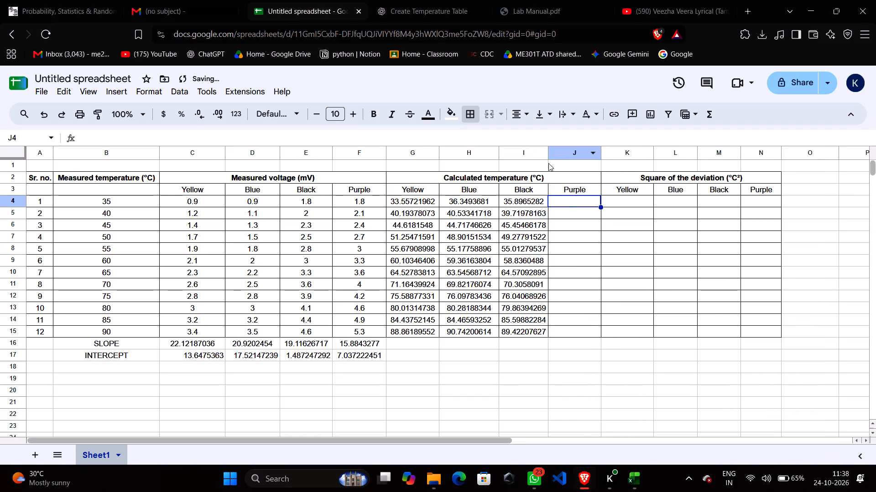
left_click(542, 388)
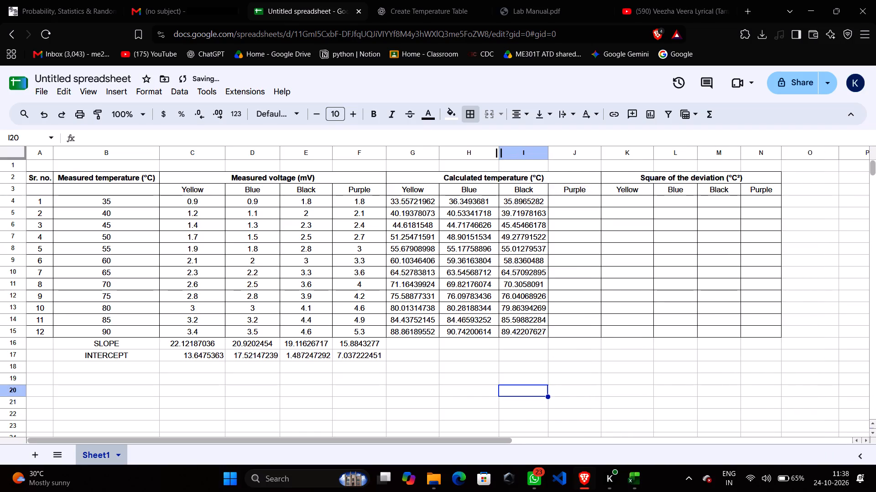
Narrow column H with the Blue calculated temperatures slightly.
left_click(501, 156)
left_click(498, 155)
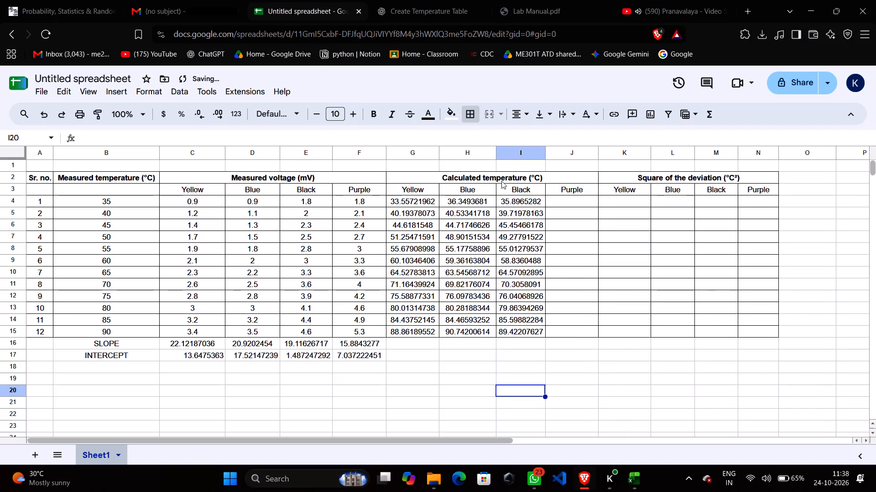
left_click(609, 377)
Enter the Purple calculated temperature formula =15.8843277*(F4)+7.037222451 in J4.
left_click(569, 206)
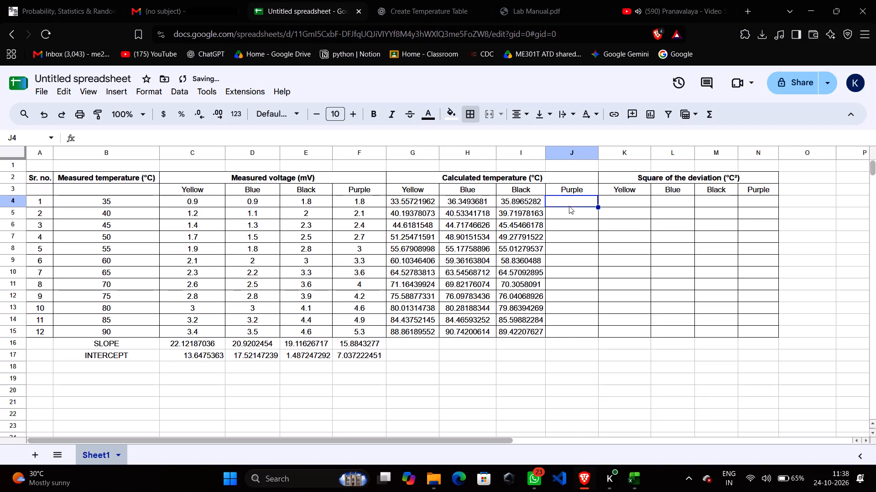
key("equal")
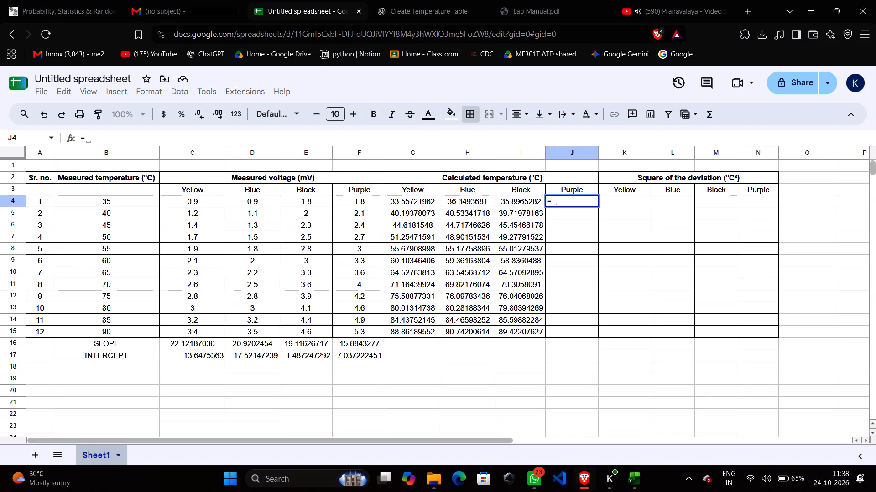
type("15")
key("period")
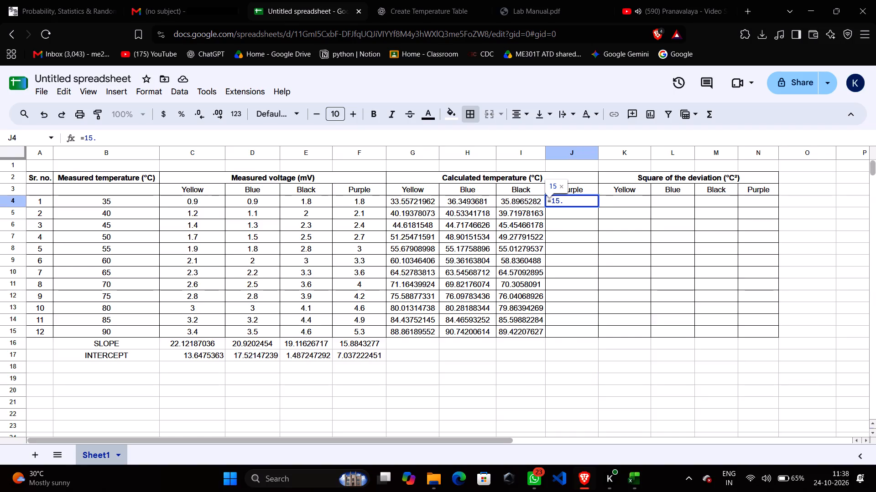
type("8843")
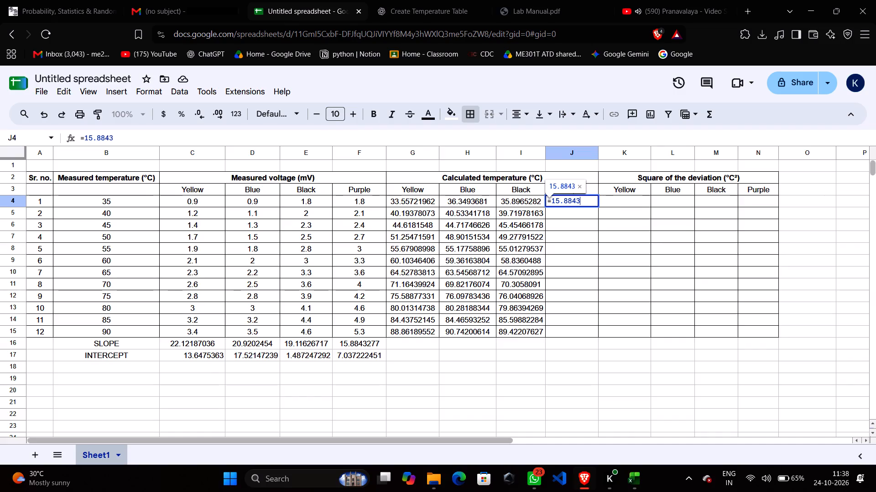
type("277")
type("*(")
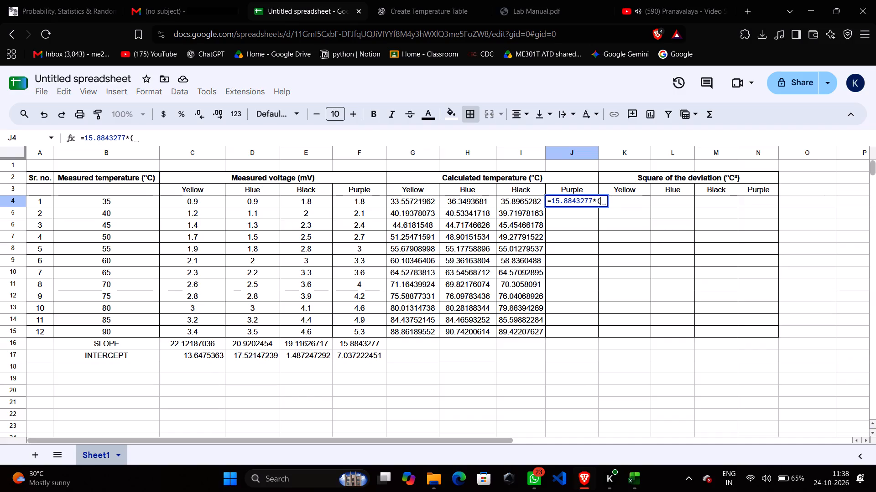
left_click(352, 204)
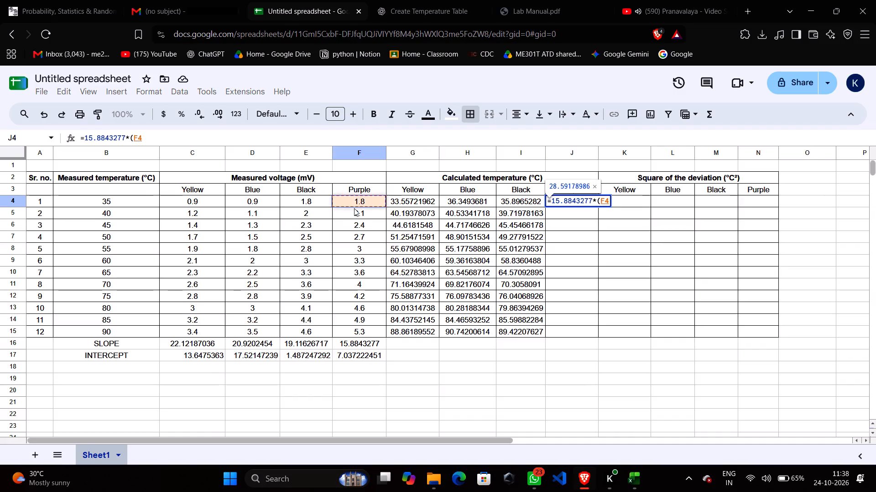
key("shift+parenright")
key("shift+plus")
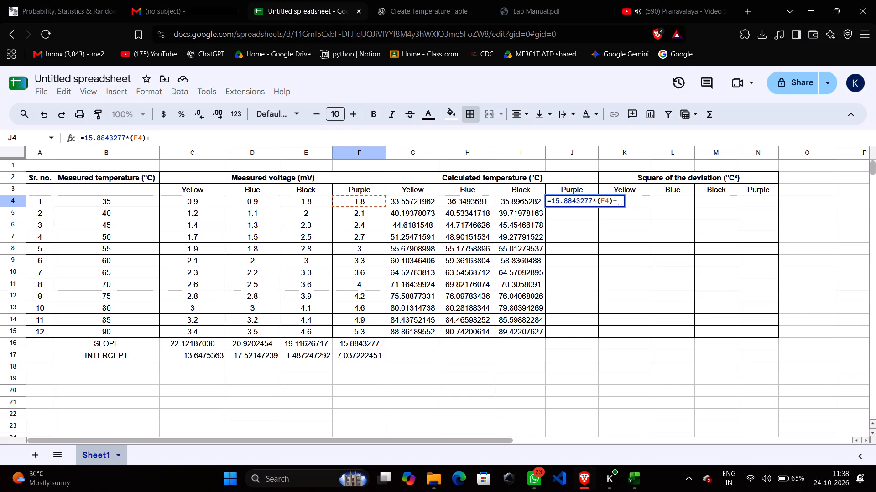
key("7")
key("period")
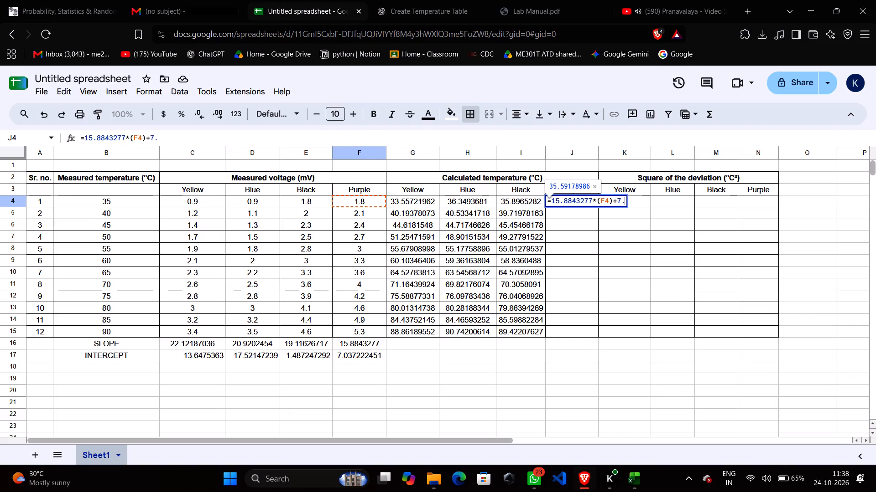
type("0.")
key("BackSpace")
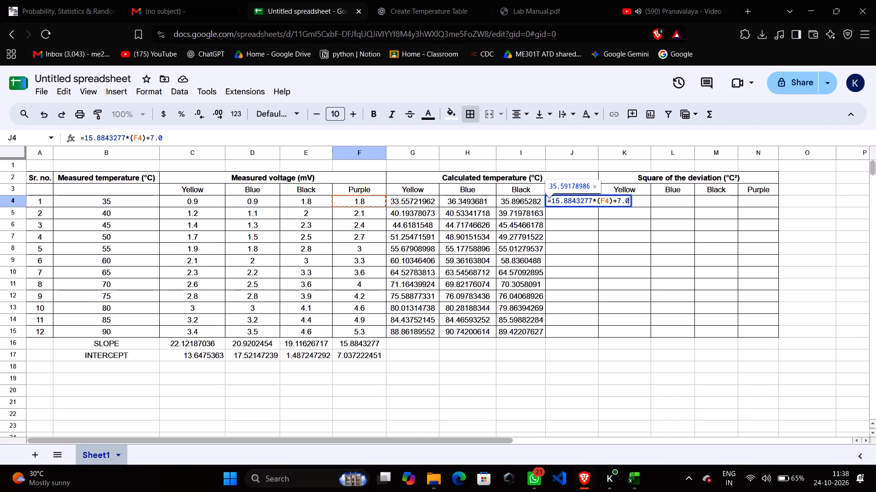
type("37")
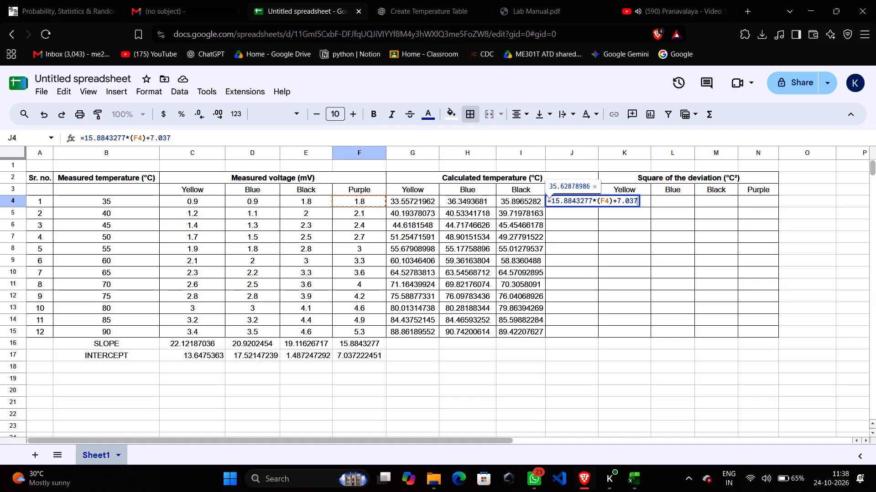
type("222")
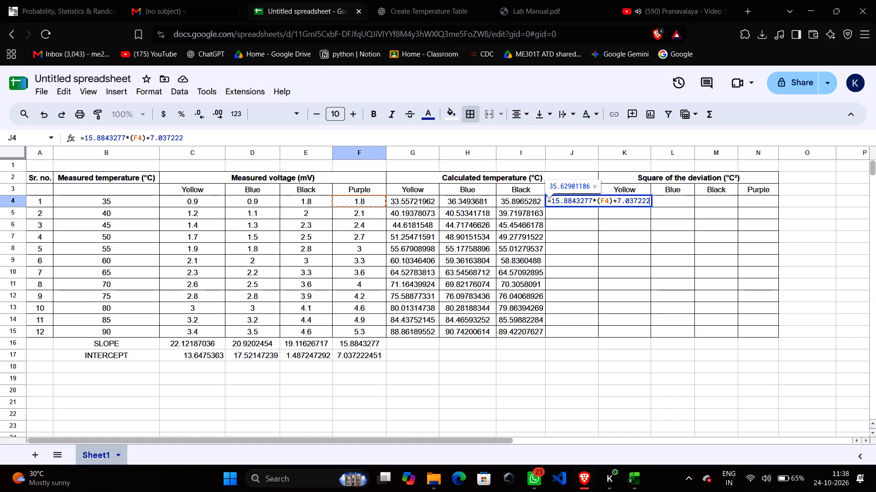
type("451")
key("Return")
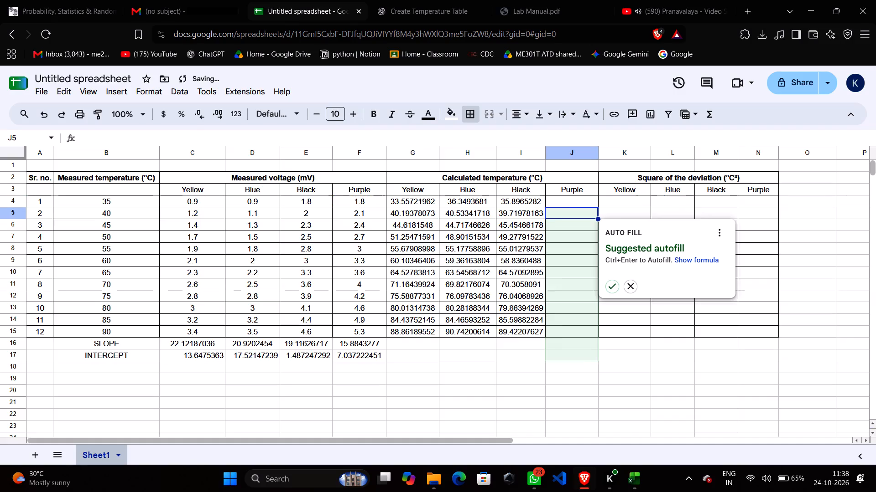
Reject the suggested autofill and fill the Purple formula from J4 down to J15 only.
left_click(635, 284)
left_click(594, 200)
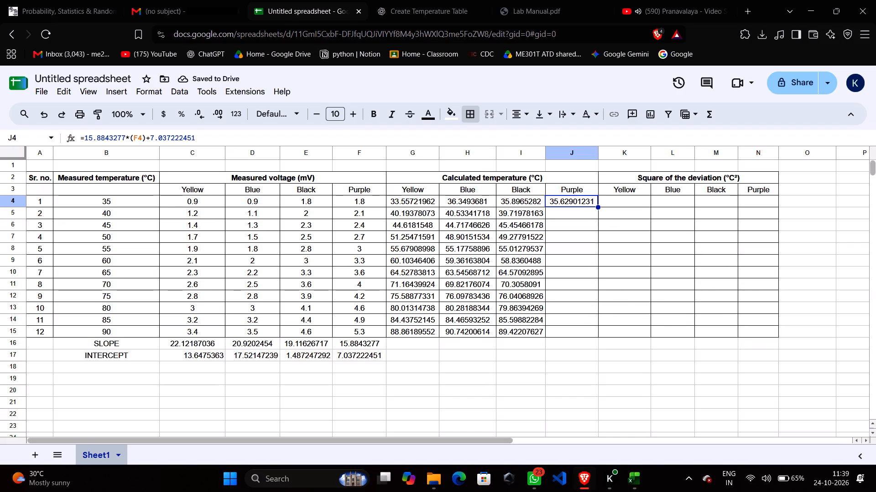
left_click_drag(600, 209, 600, 213)
left_click_drag(599, 206, 598, 317)
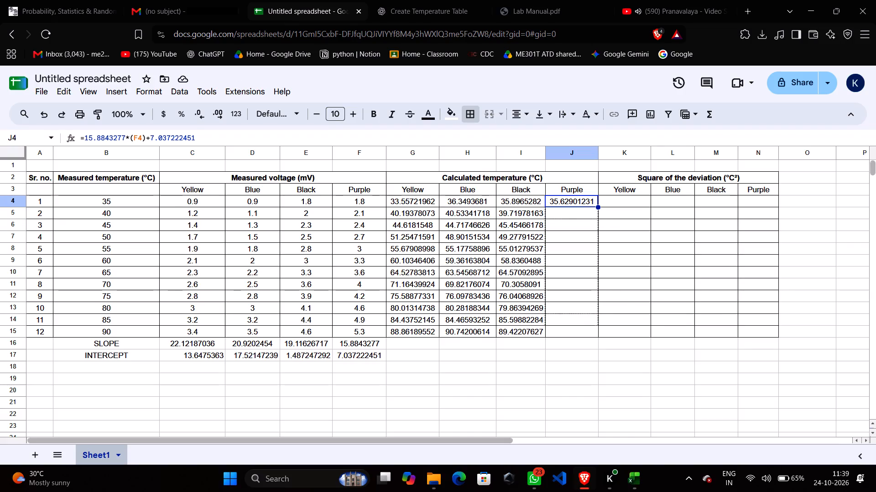
left_click_drag(598, 317, 592, 334)
left_click(599, 375)
scroll(660, 380, "up", 5)
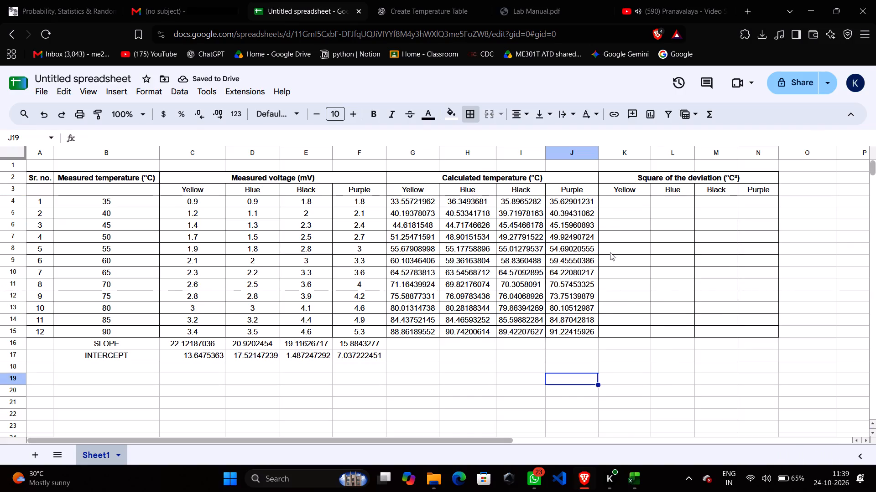
left_click(623, 203)
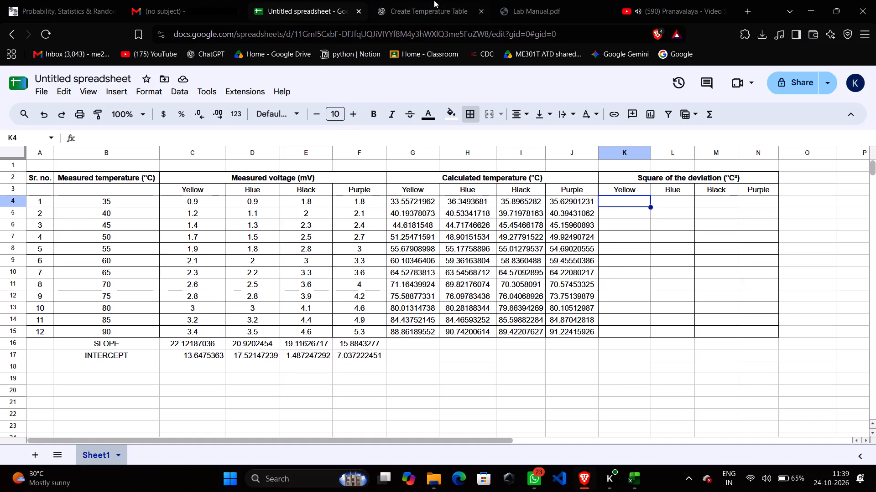
left_click(575, 0)
scroll(560, 302, "down", 7)
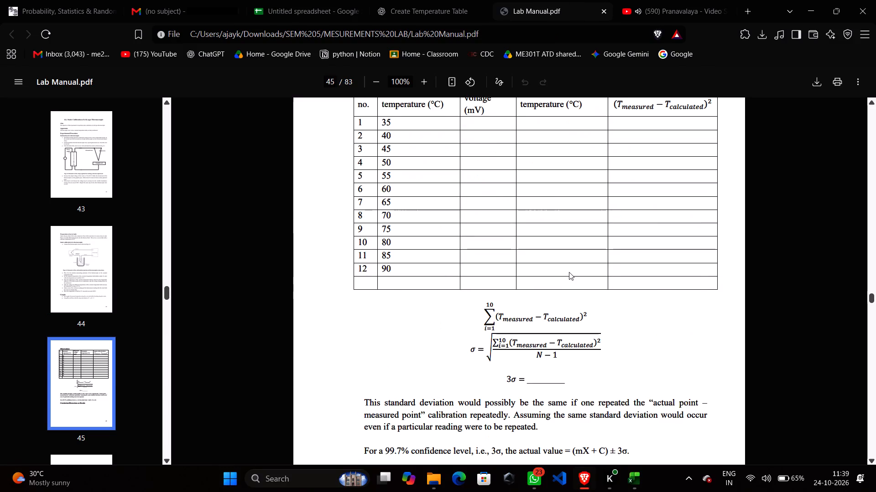
scroll(569, 272, "down", 2)
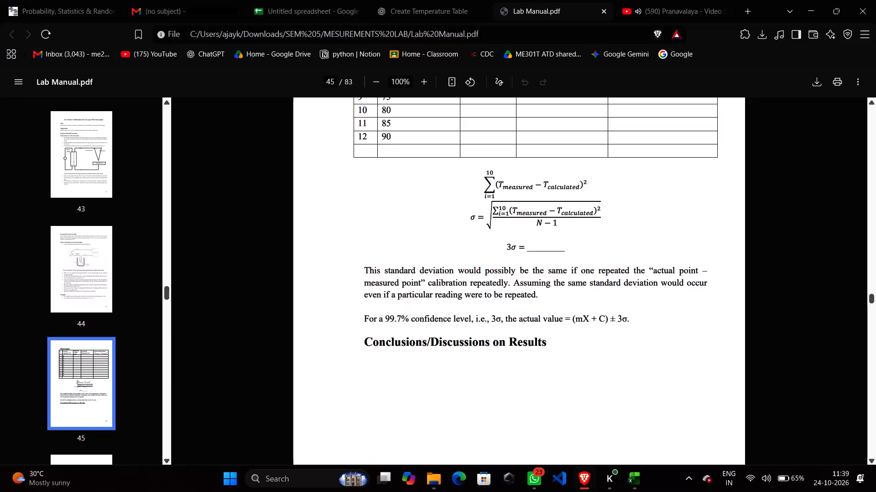
scroll(568, 272, "up", 2)
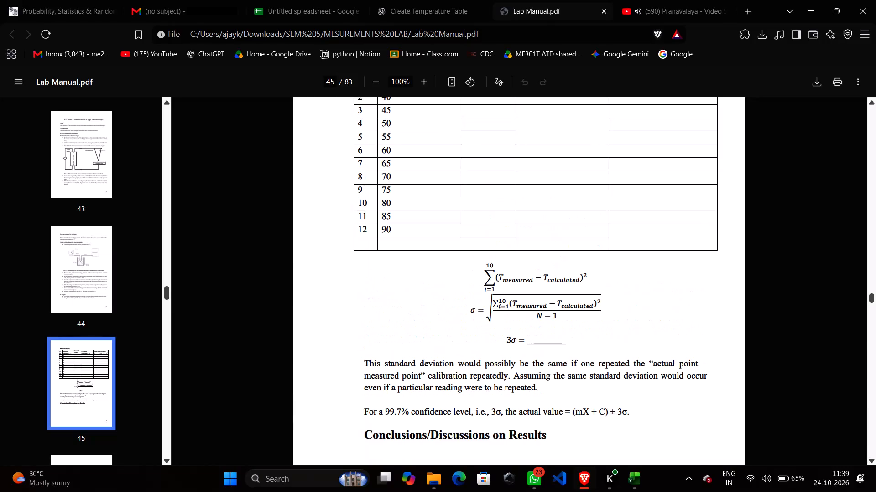
scroll(568, 272, "up", 2)
left_click(443, 0)
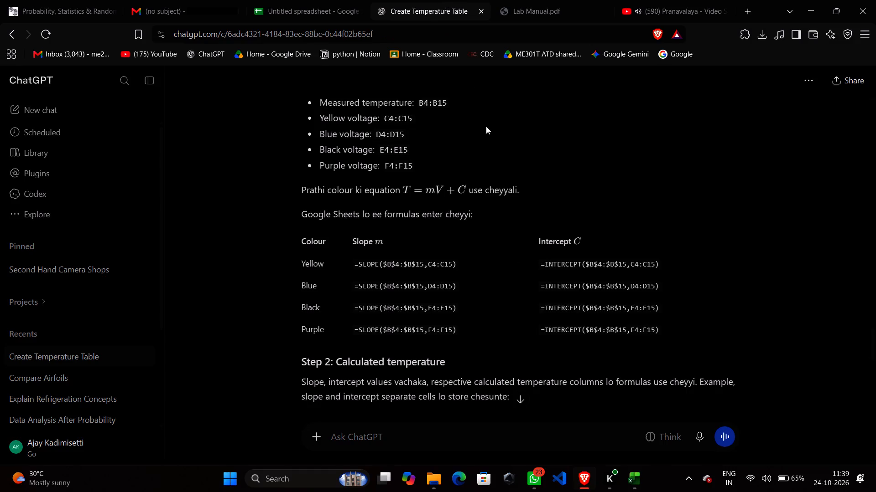
scroll(522, 280, "down", 20)
scroll(522, 289, "down", 4)
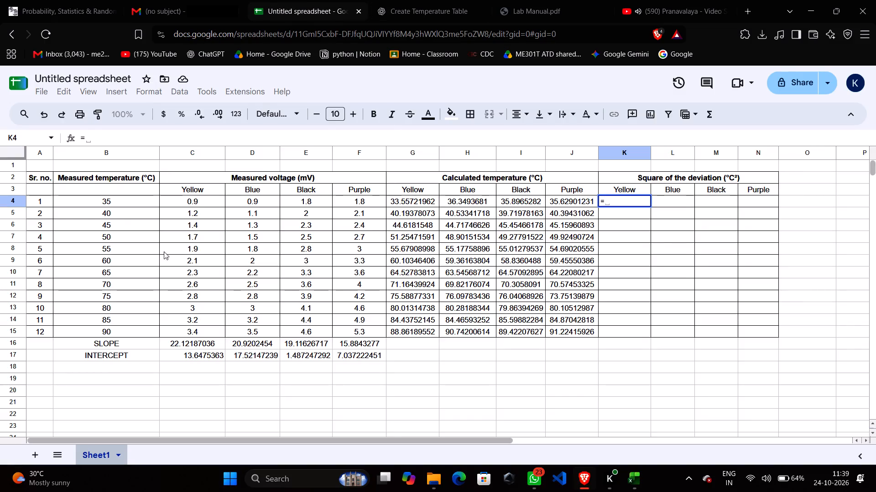
left_click(149, 204)
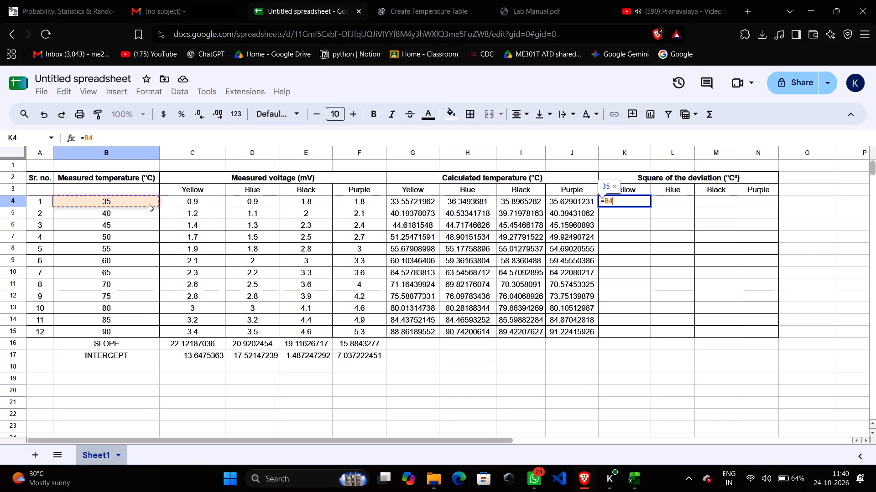
key("Left")
key("Left")
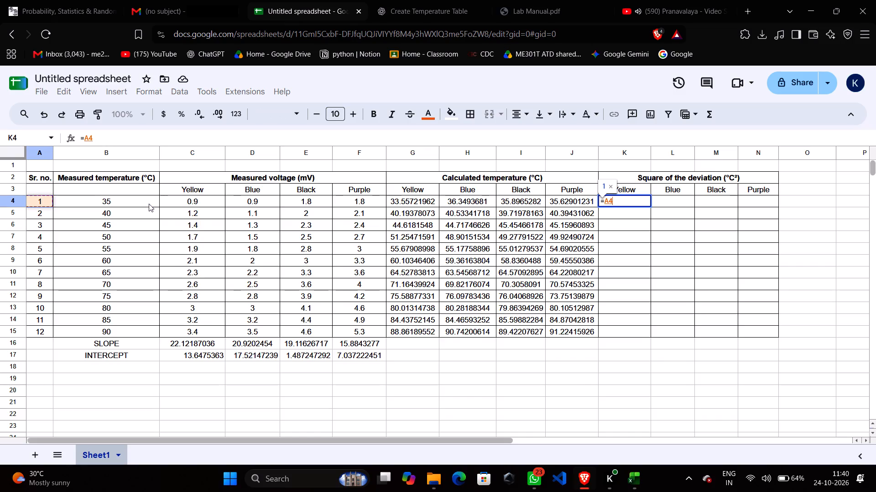
key("Right")
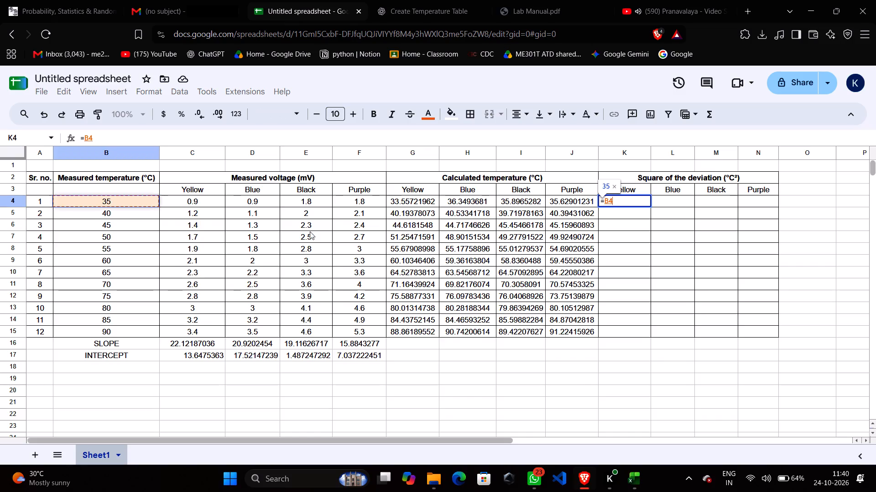
key("minus")
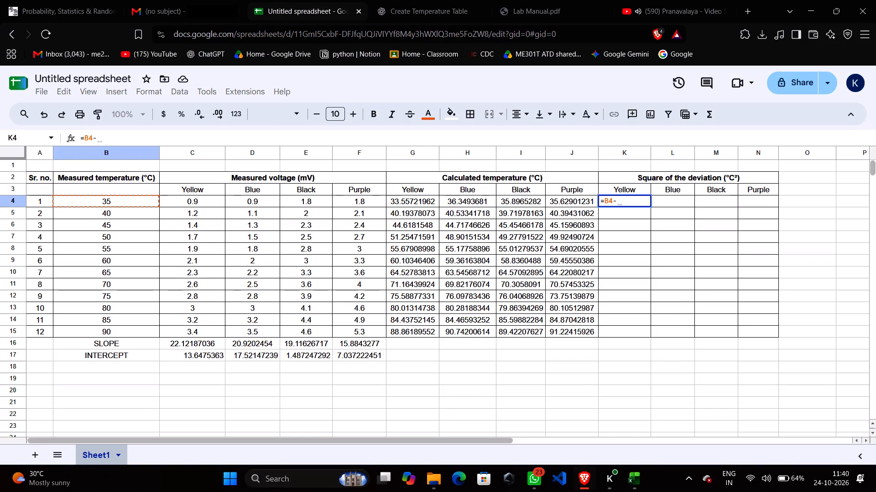
left_click(428, 200)
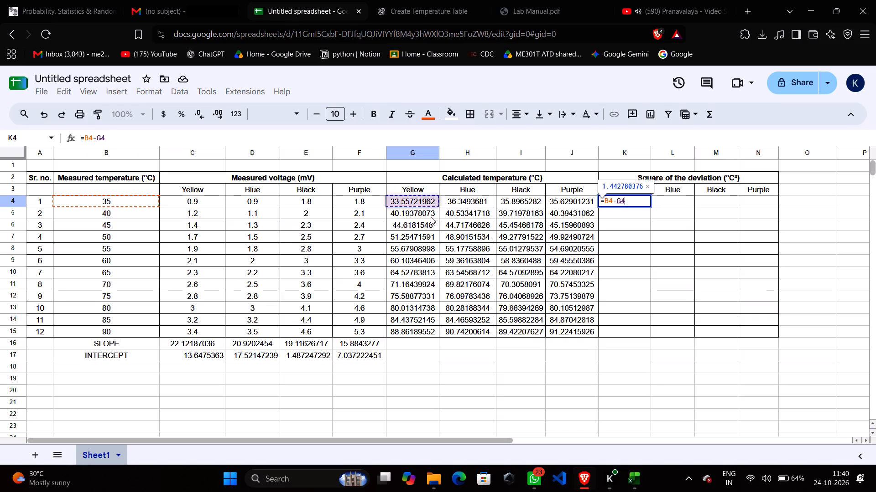
key("shift+parenright")
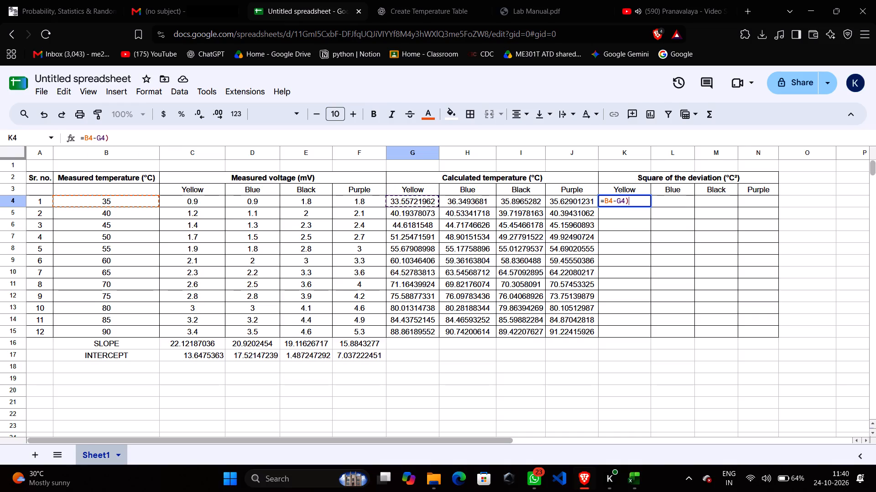
type("^2")
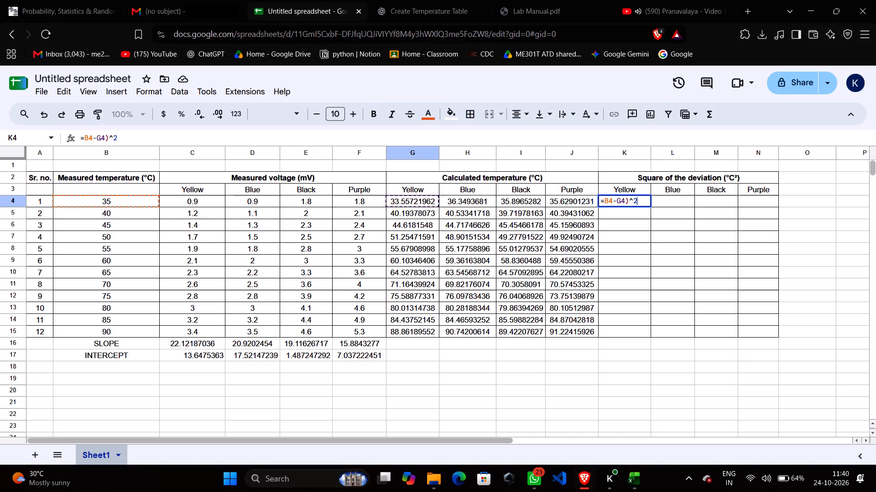
key("Left")
key("Left")
key("Left")
key("Left")
key("Left")
key("Left")
key("Left")
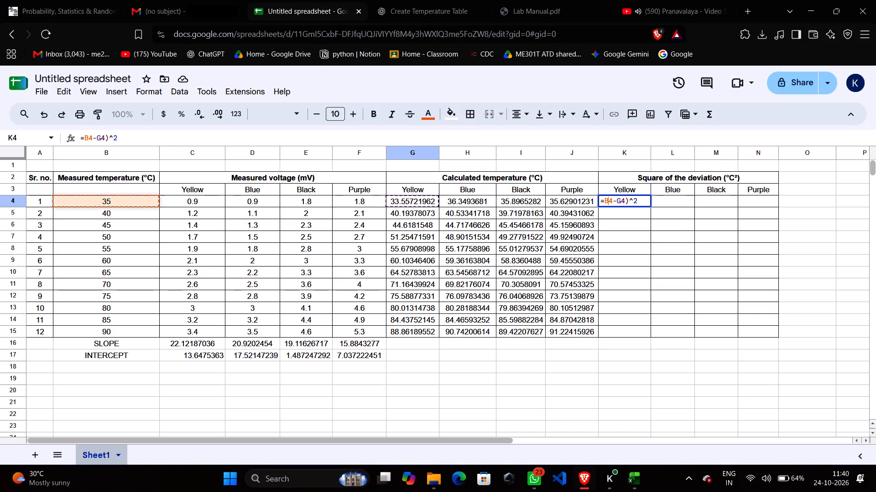
key("Left")
key("shift+parenleft")
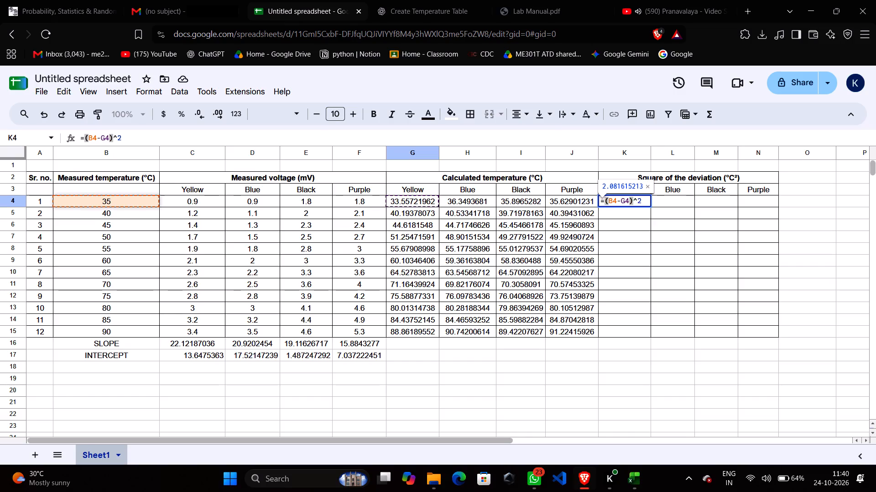
key("Return")
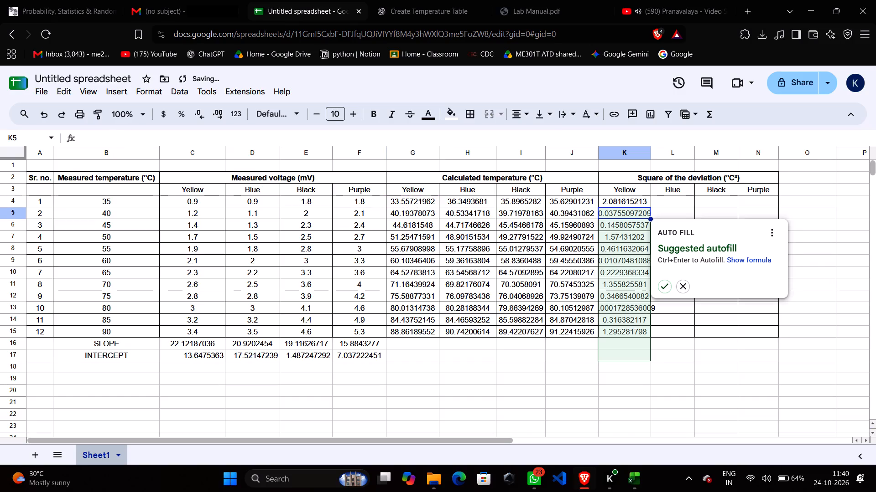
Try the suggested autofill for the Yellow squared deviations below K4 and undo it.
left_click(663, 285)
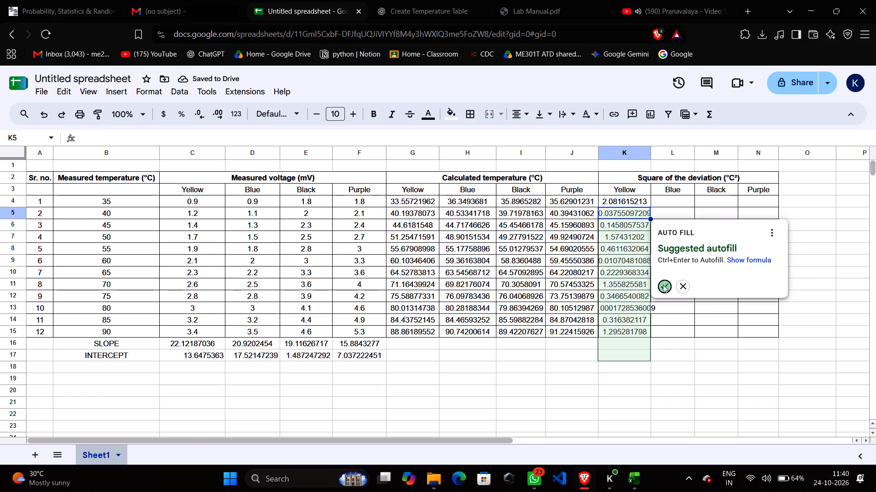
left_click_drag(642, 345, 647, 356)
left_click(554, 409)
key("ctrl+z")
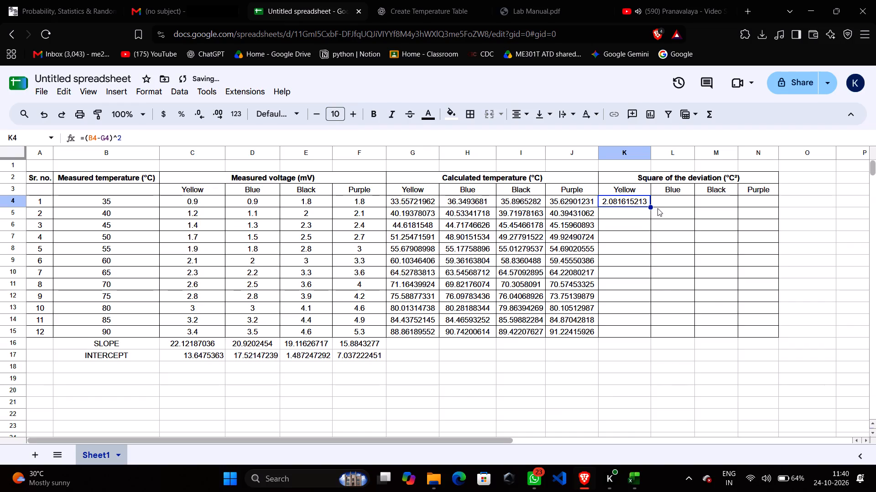
Fill the Yellow square of deviation formula from K4 down to K15 only.
left_click_drag(653, 210, 652, 236)
left_click(641, 403)
left_click(642, 205)
left_click_drag(651, 208, 643, 303)
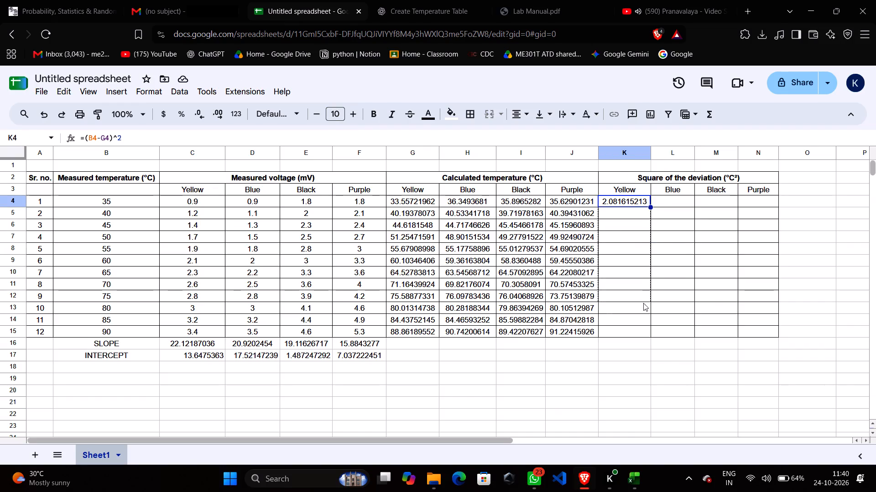
left_click_drag(643, 303, 643, 328)
left_click(610, 389)
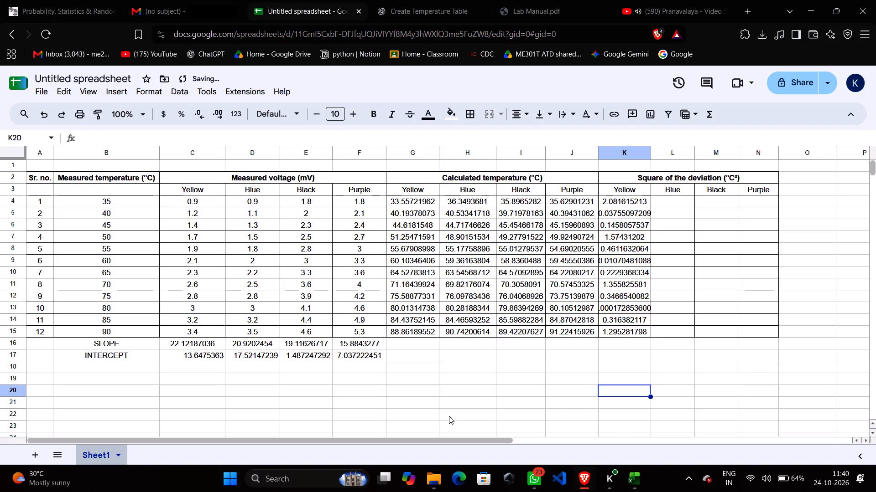
Widen column K just enough to fit the longest Yellow squared deviation value.
left_click_drag(654, 152, 658, 152)
left_click_drag(658, 152, 663, 152)
double_click(664, 152)
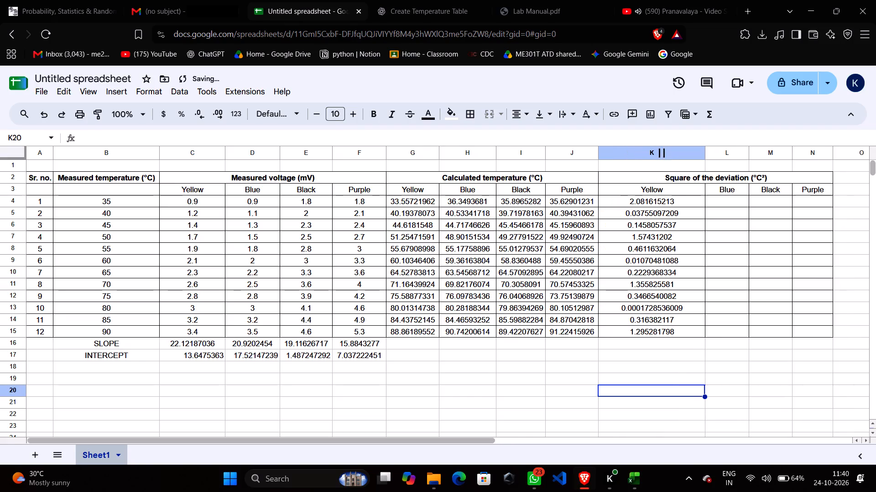
left_click_drag(707, 152, 697, 150)
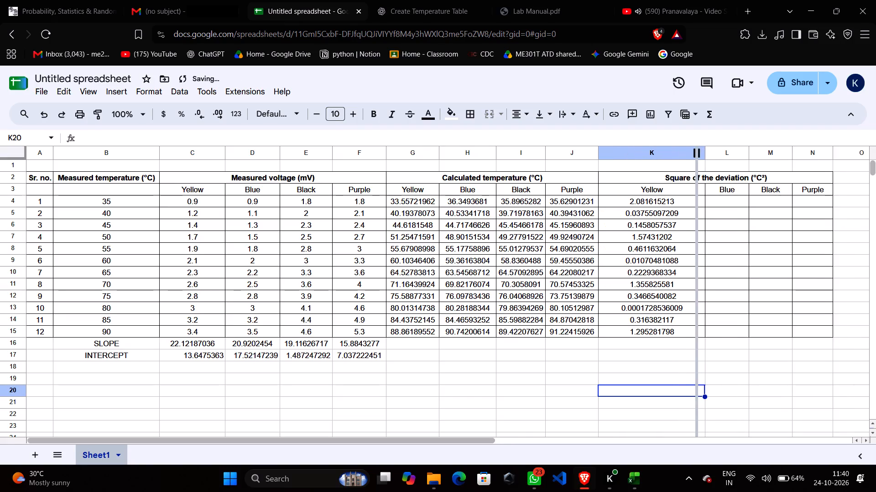
left_click_drag(697, 150, 693, 150)
left_click_drag(693, 150, 687, 151)
left_click_drag(687, 151, 681, 151)
left_click_drag(680, 151, 673, 153)
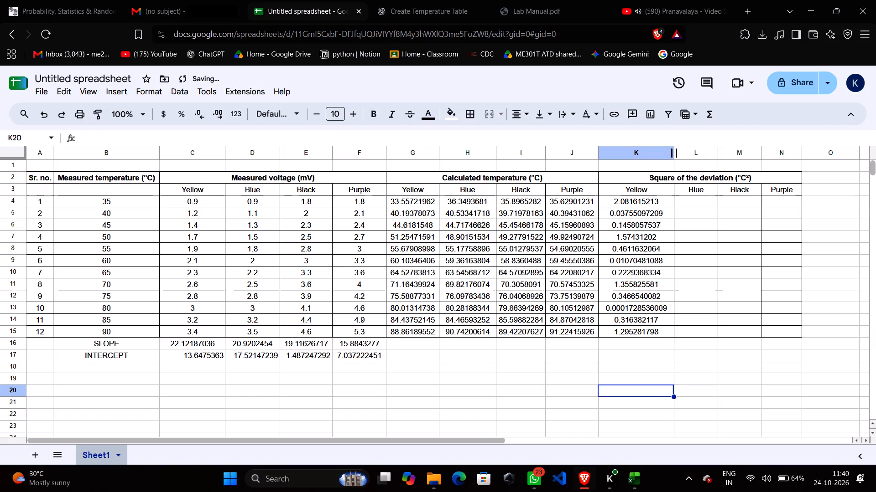
left_click(673, 153)
left_click(670, 154)
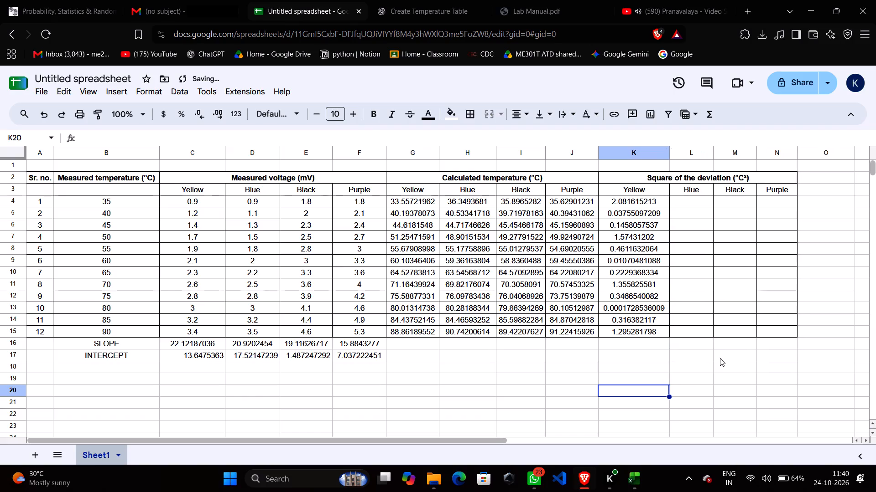
left_click(720, 359)
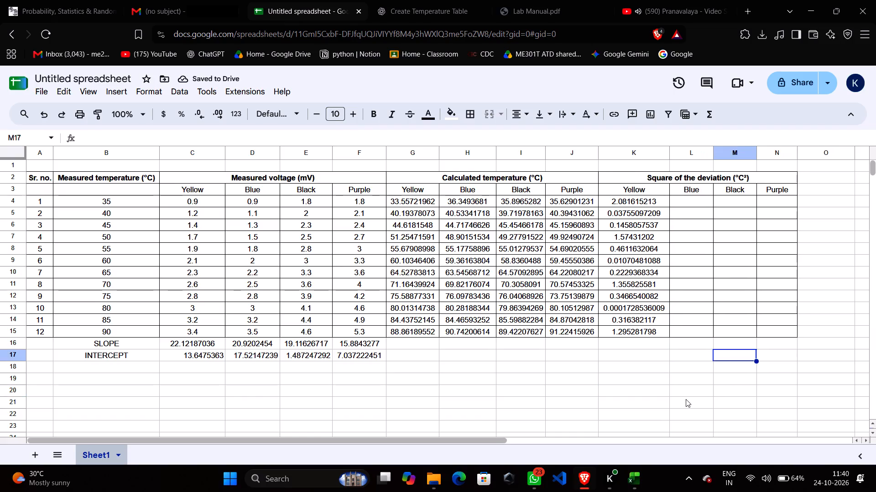
Enter the Blue square of deviation formula =(B4-H4)^2 in L4.
left_click(702, 202)
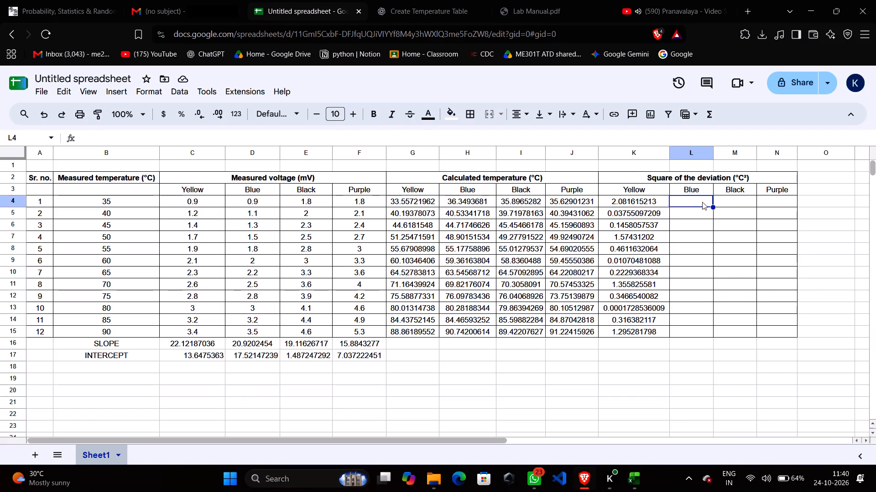
key("equal")
left_click(106, 200)
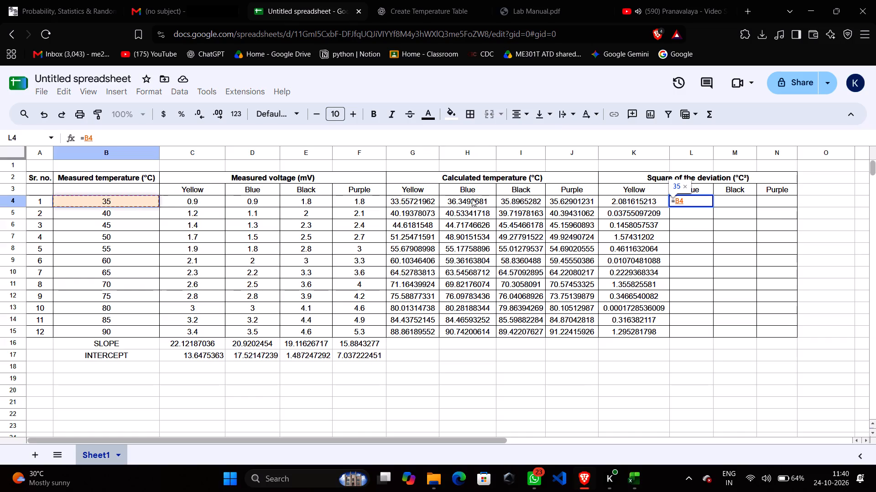
key("minus")
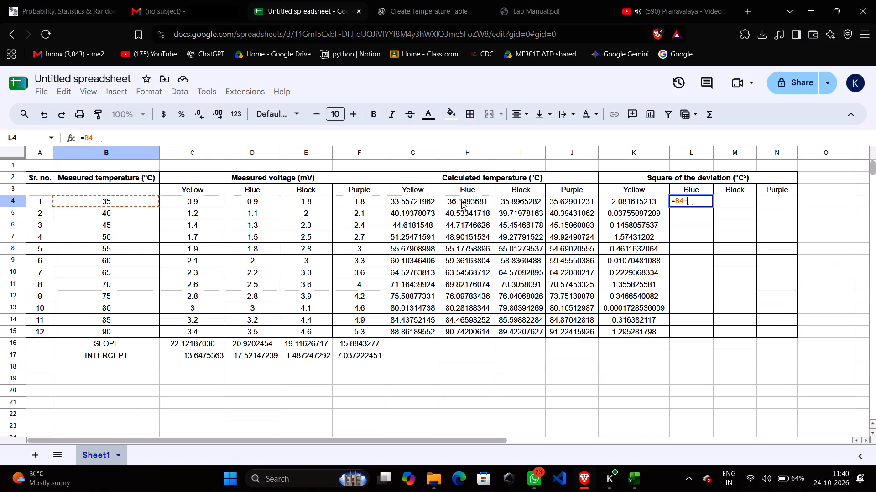
left_click(461, 201)
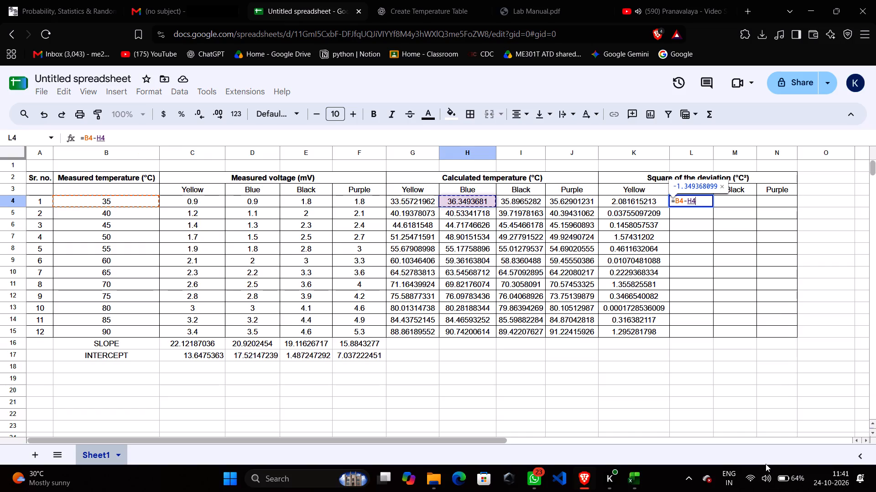
key("shift+parenright")
key("6")
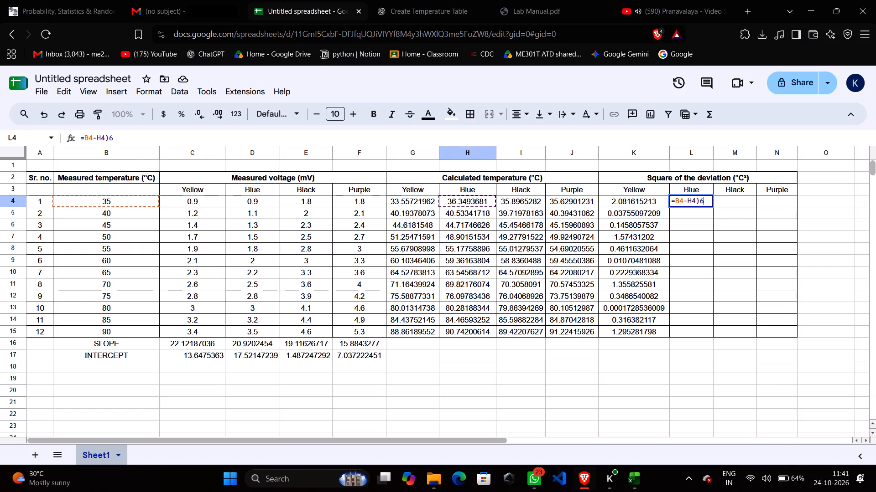
key("2")
key("BackSpace")
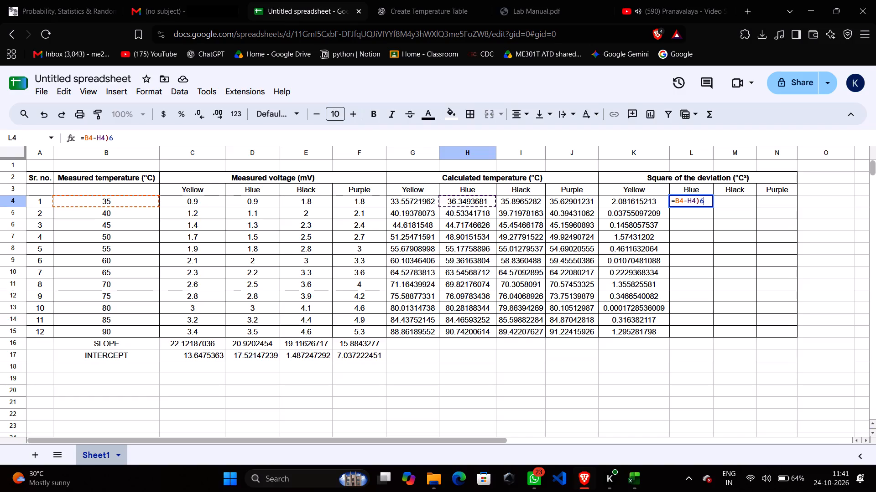
key("BackSpace")
type("^2")
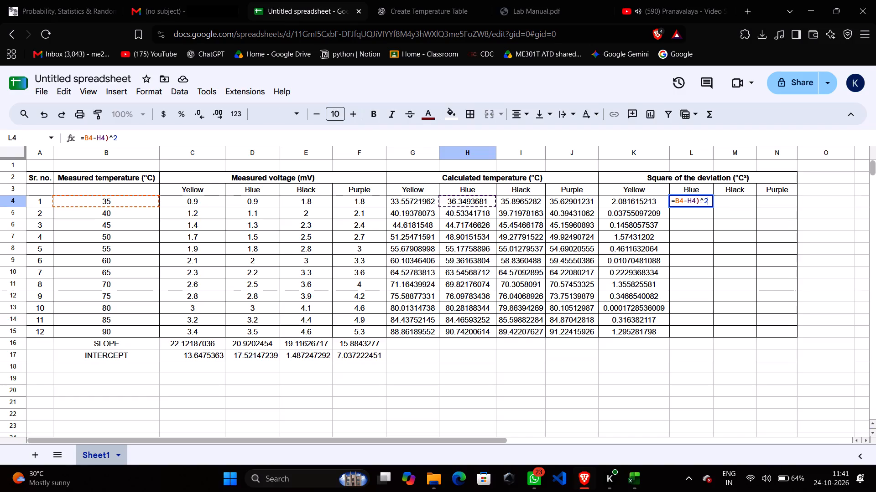
key("Left")
key("Left")
key("Left")
key("Left")
key("Left")
key("Left")
key("Left")
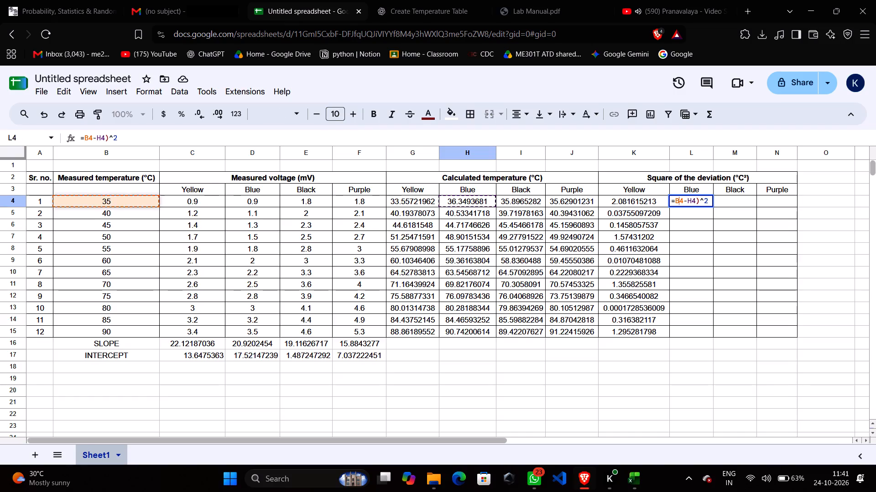
key("Left")
key("shift+parenleft")
key("Return")
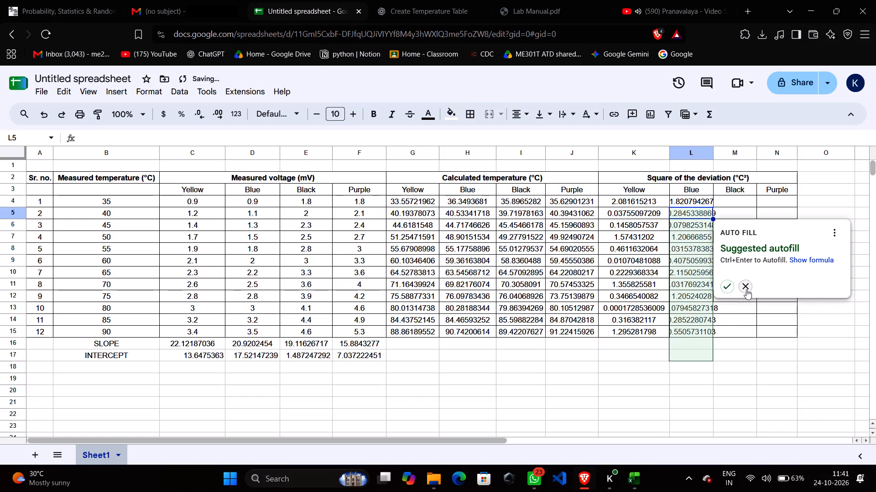
Reject the suggested autofill and fill the Blue square of deviation formula from L4 down to L15 only.
left_click(746, 288)
left_click(709, 204)
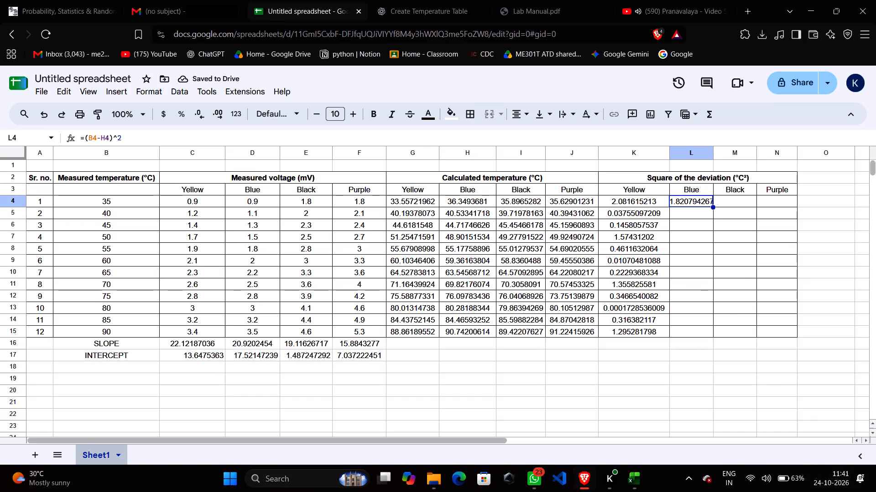
left_click_drag(714, 206, 705, 330)
left_click(709, 380)
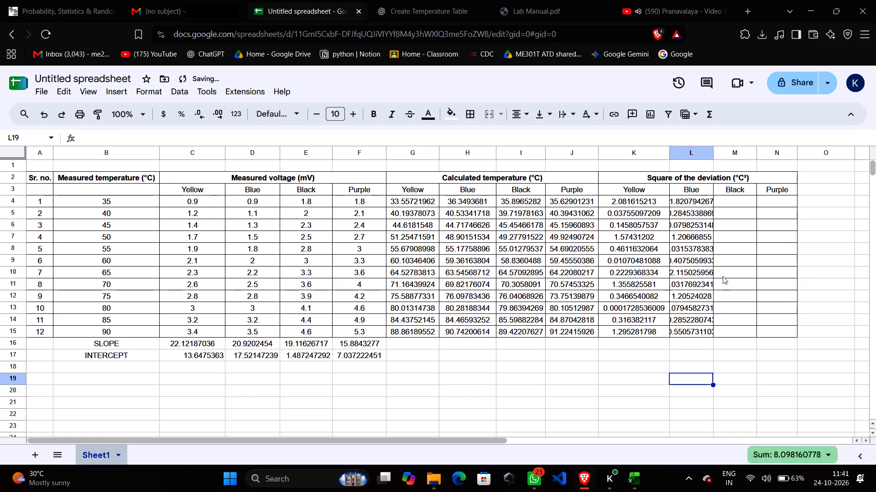
Widen column L so the longest Blue squared deviation values fit completely.
left_click_drag(712, 153, 719, 154)
left_click_drag(719, 154, 724, 154)
left_click_drag(724, 154, 729, 155)
left_click(729, 155)
left_click(796, 398)
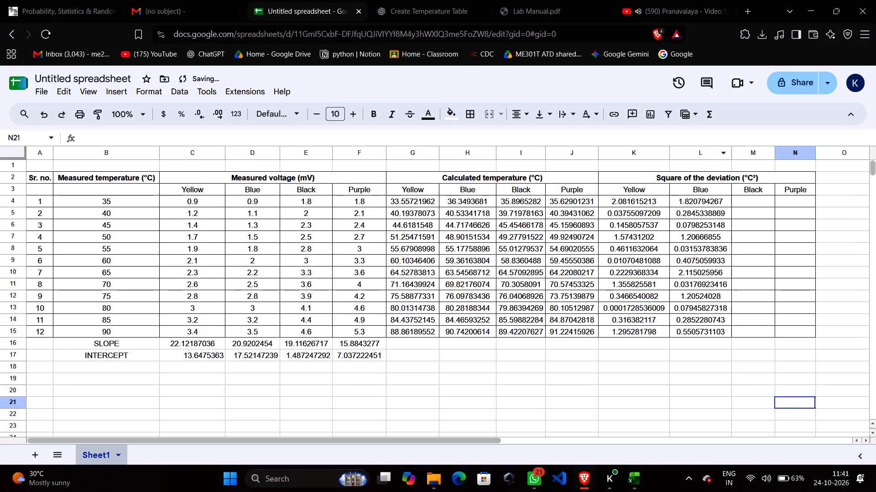
Enter the Black square of deviation formula =(B4-I4)^2 in M4.
left_click(760, 203)
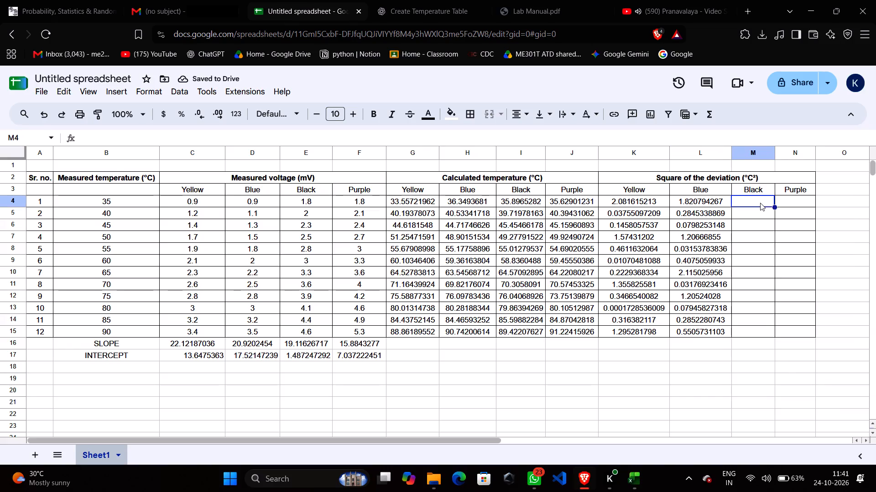
key("equal")
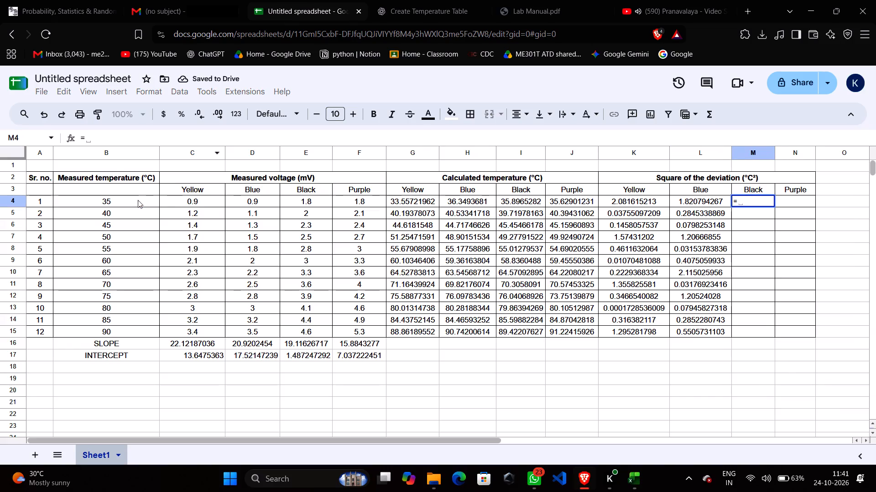
left_click(138, 200)
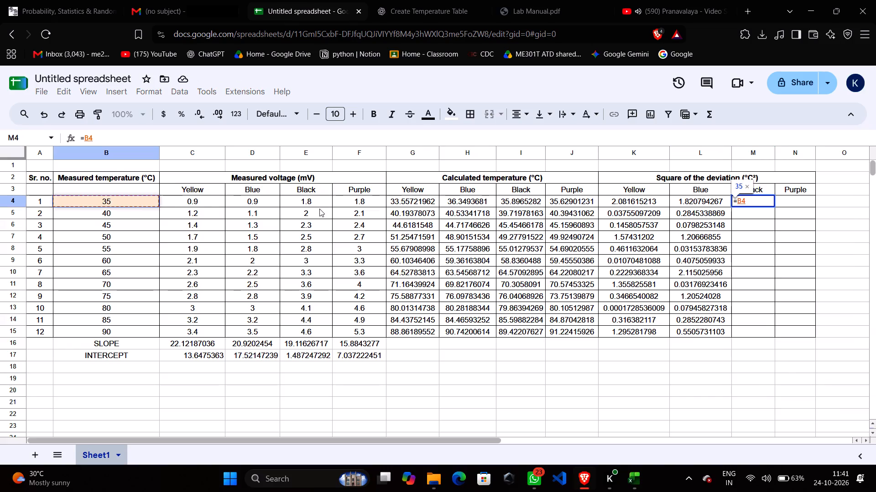
key("BackSpace")
key("BackSpace")
key("shift+parenleft")
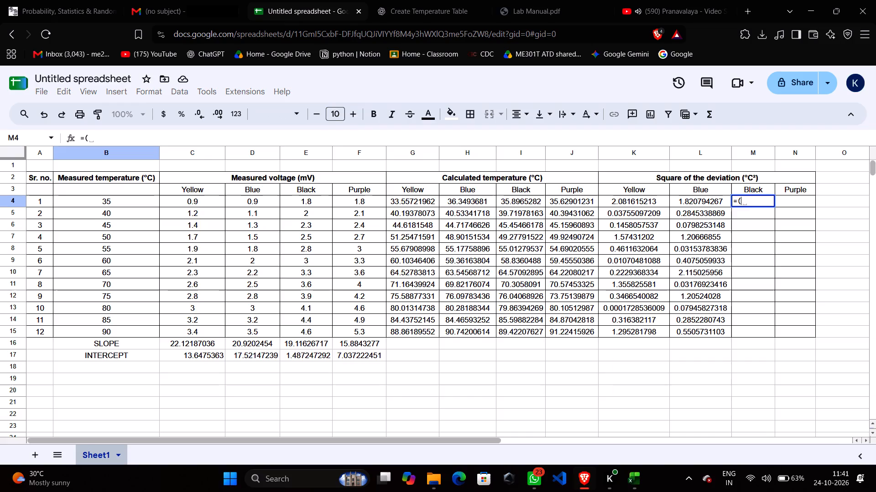
left_click(115, 200)
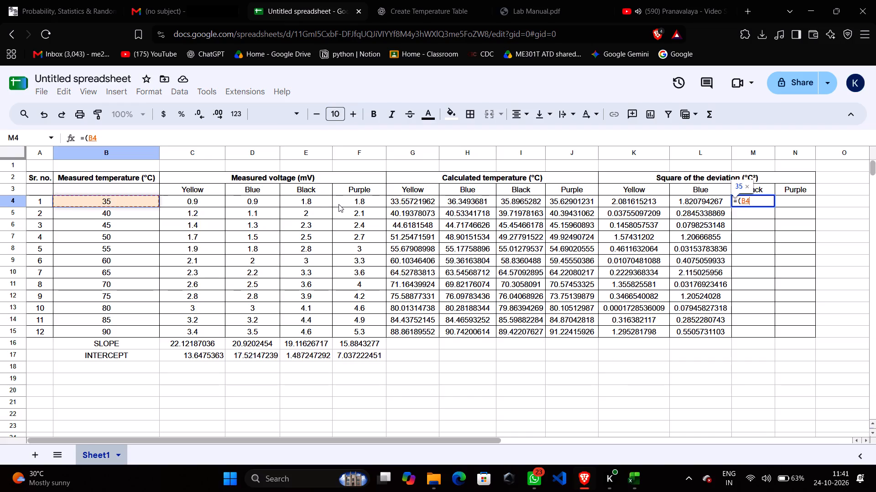
key("minus")
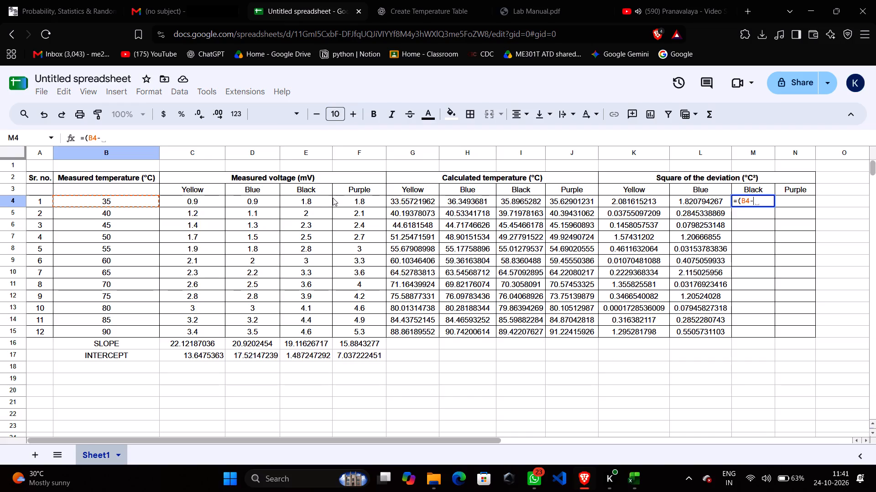
left_click(315, 199)
key("shift+parenright")
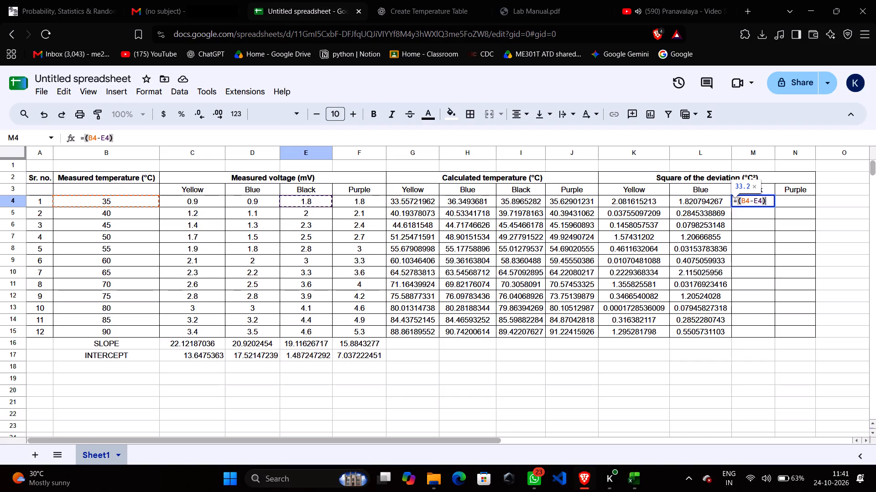
type("^2")
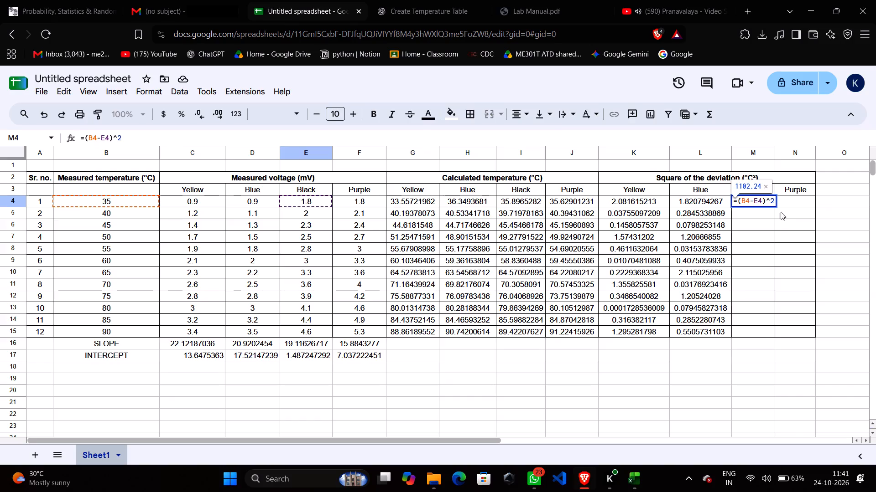
left_click(763, 199)
key("BackSpace")
key("BackSpace")
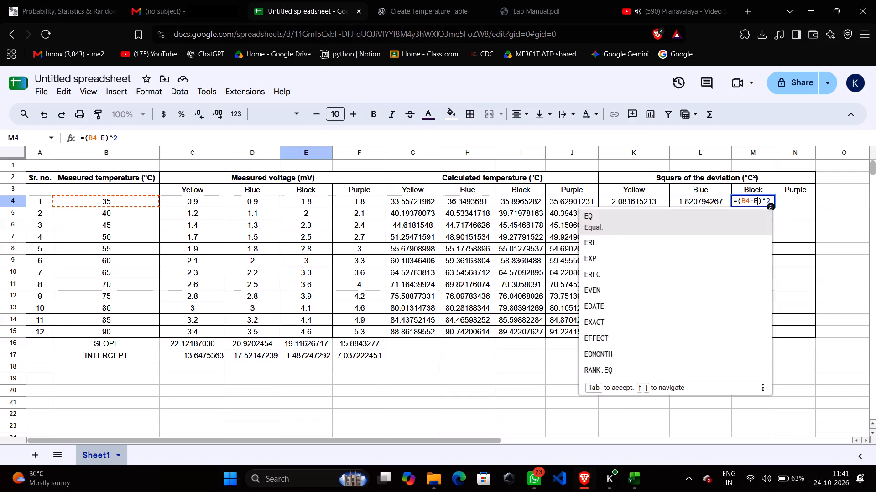
left_click(518, 200)
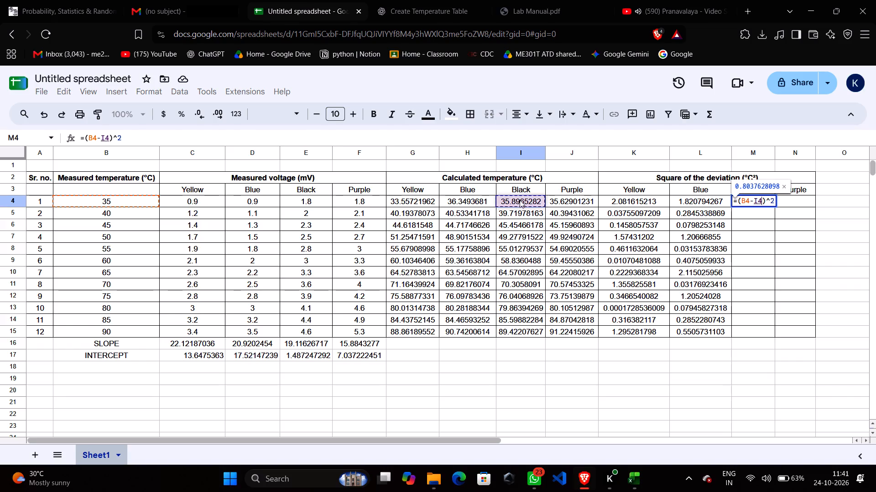
key("Return")
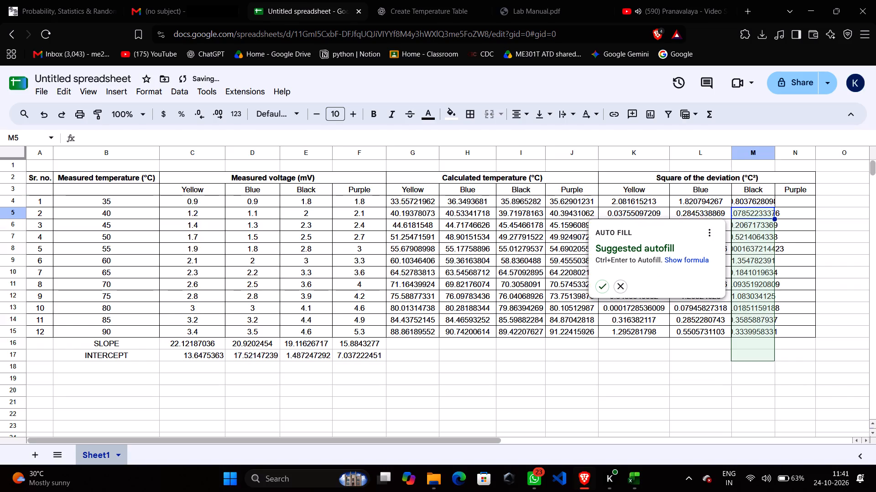
Reject the suggested autofill and fill the Black square of deviation formula from M4 down to M15 only.
left_click(624, 287)
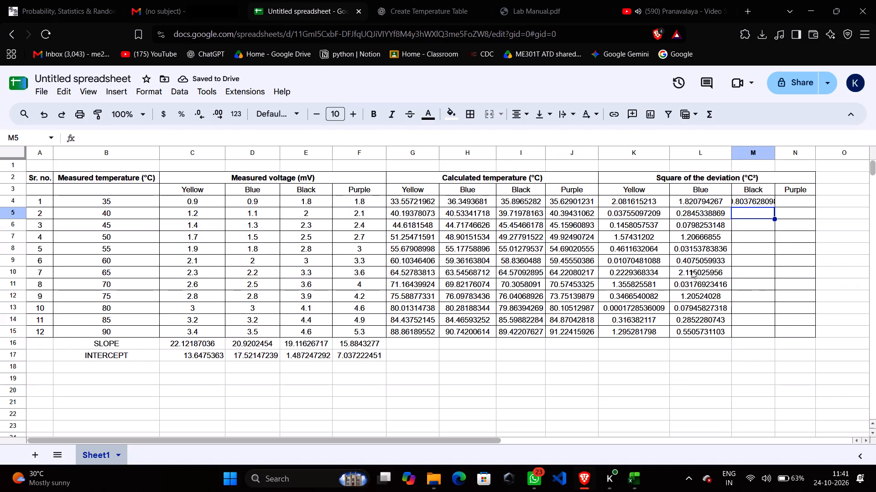
left_click(772, 202)
left_click_drag(774, 206, 769, 333)
left_click(763, 390)
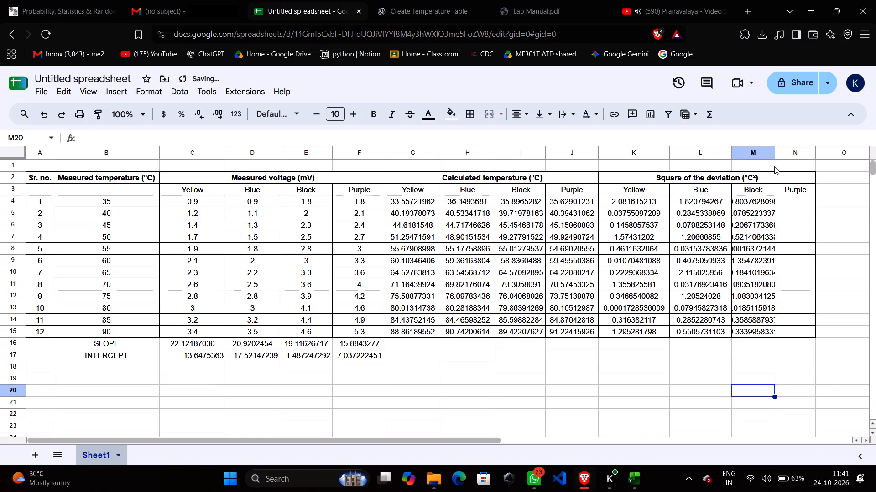
Widen column M just enough to fit the longest Black squared deviation value.
left_click_drag(776, 154, 785, 154)
left_click_drag(785, 154, 790, 154)
left_click_drag(790, 154, 795, 153)
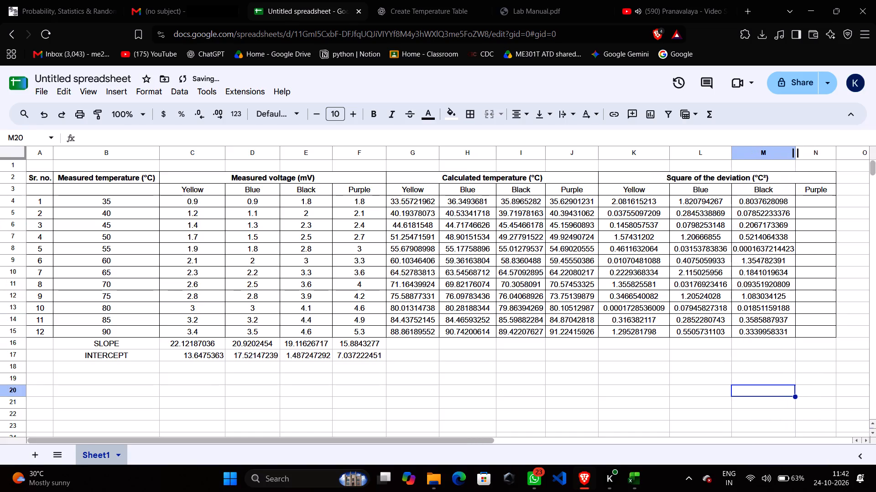
left_click(833, 373)
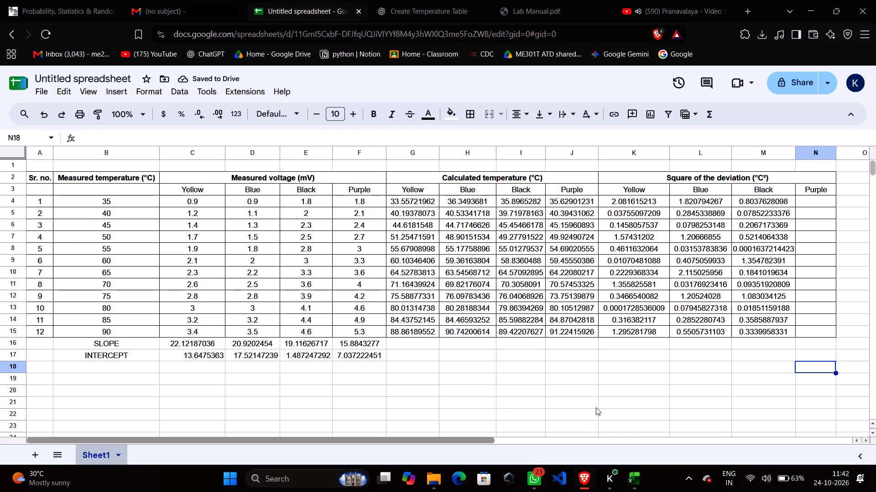
Enter the Purple square of deviation formula =(B4-J4)^2 in N4.
left_click(818, 199)
type("=(")
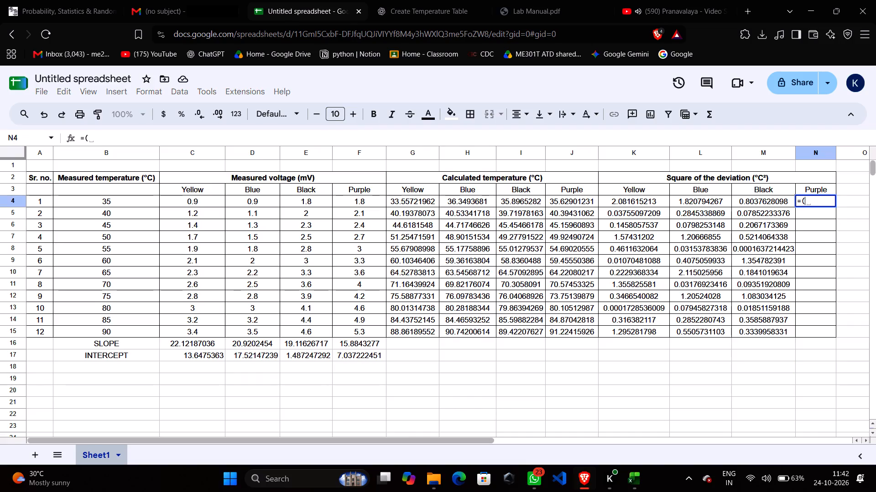
left_click(142, 203)
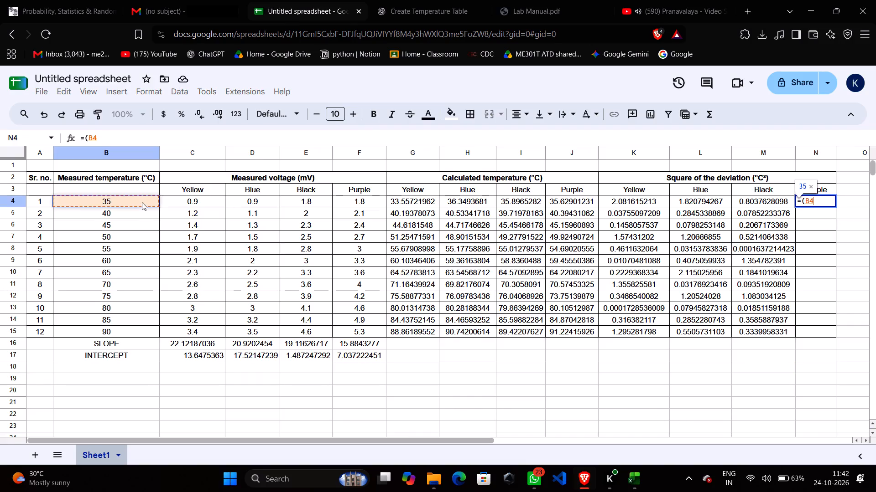
key("minus")
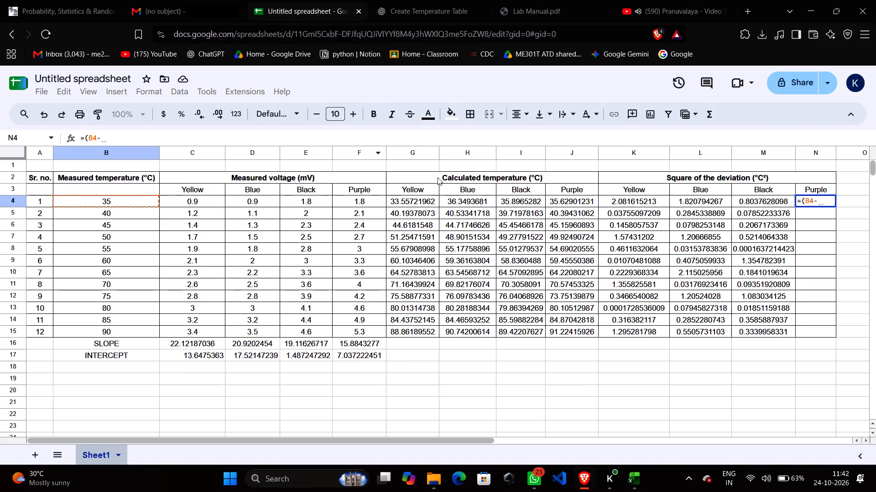
left_click(559, 197)
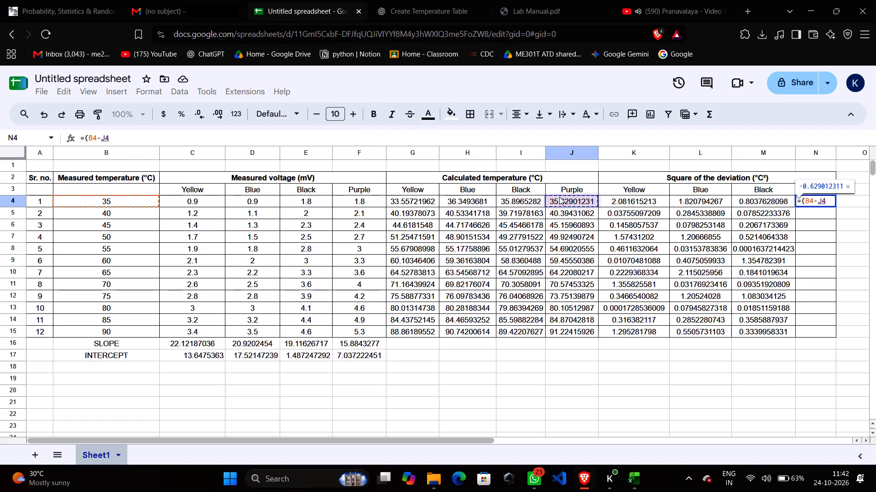
key("shift+parenright")
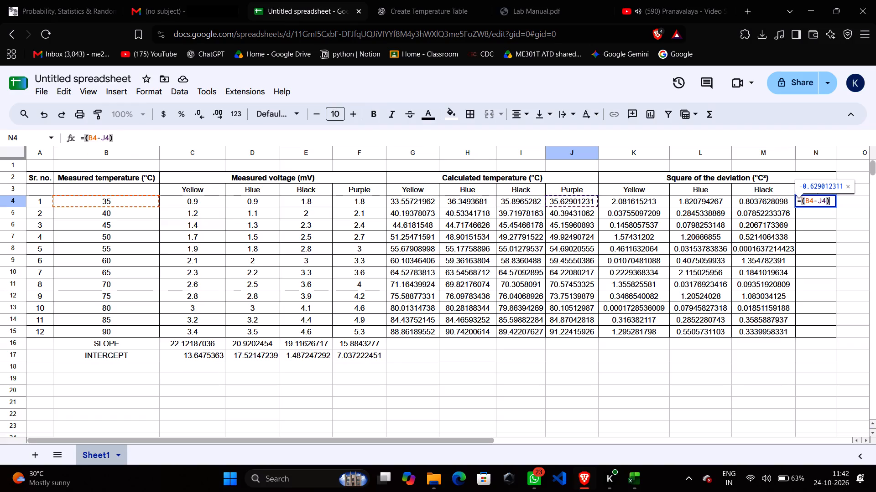
key("6")
key("BackSpace")
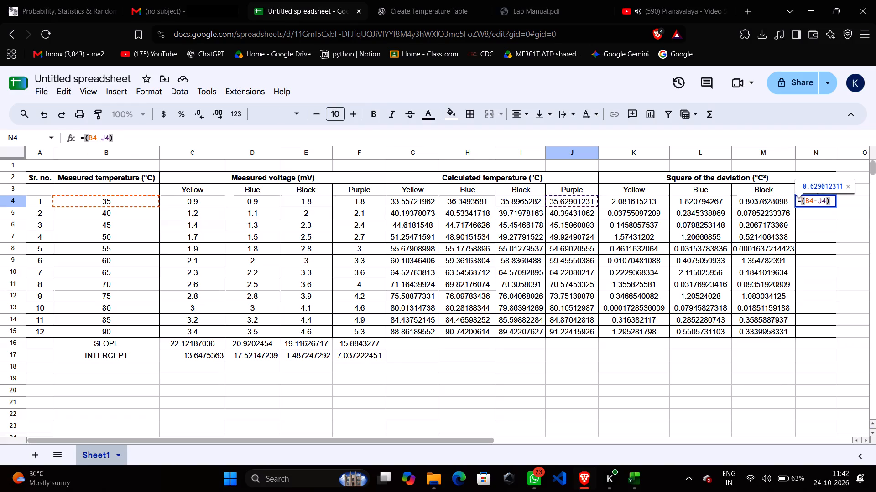
type("^2")
key("Return")
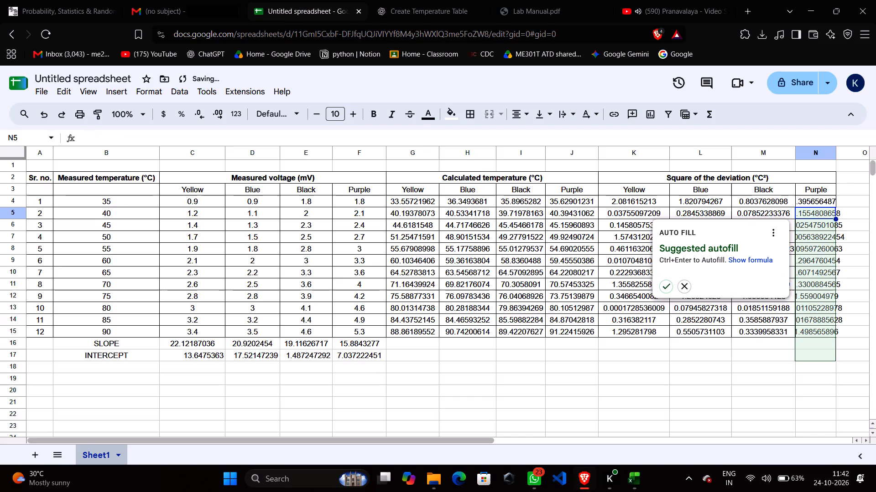
Reject the suggested autofill and fill the Purple square of deviation formula from N4 down to N15 only.
left_click(684, 284)
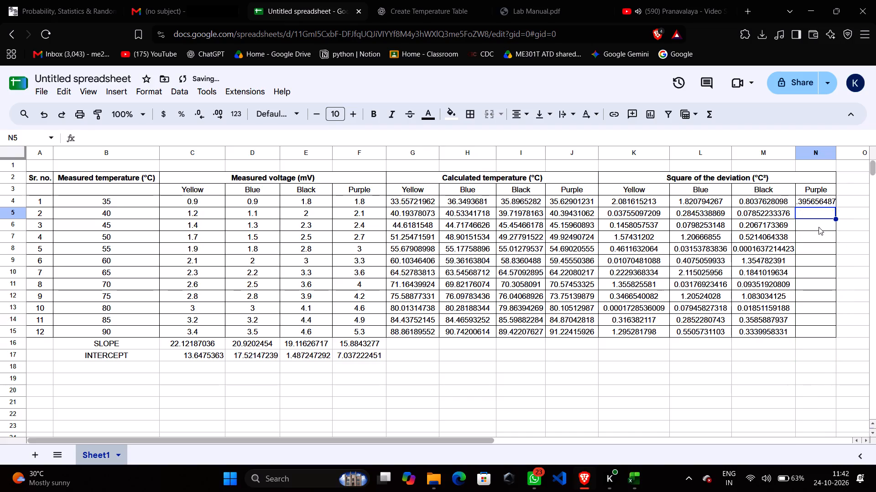
left_click(830, 205)
left_click_drag(835, 207, 826, 298)
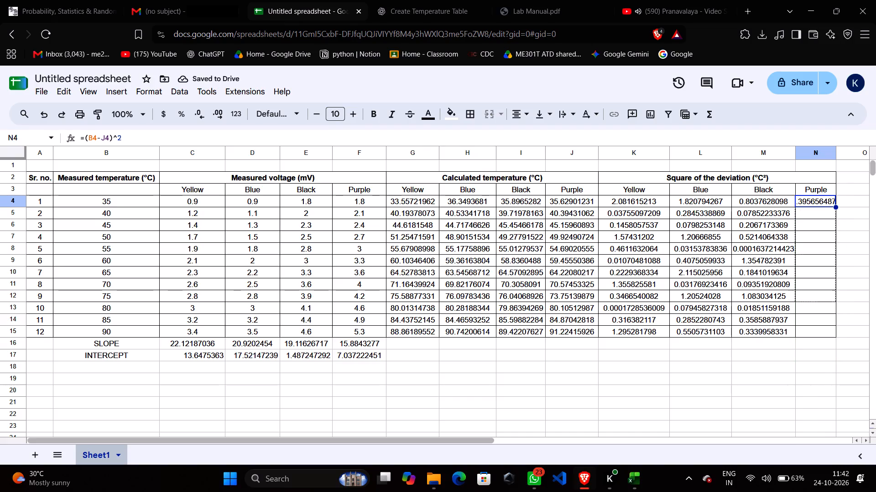
left_click_drag(826, 298, 825, 338)
left_click(815, 396)
Widen column N so all the Purple squared deviation values fit completely.
left_click_drag(835, 152, 845, 152)
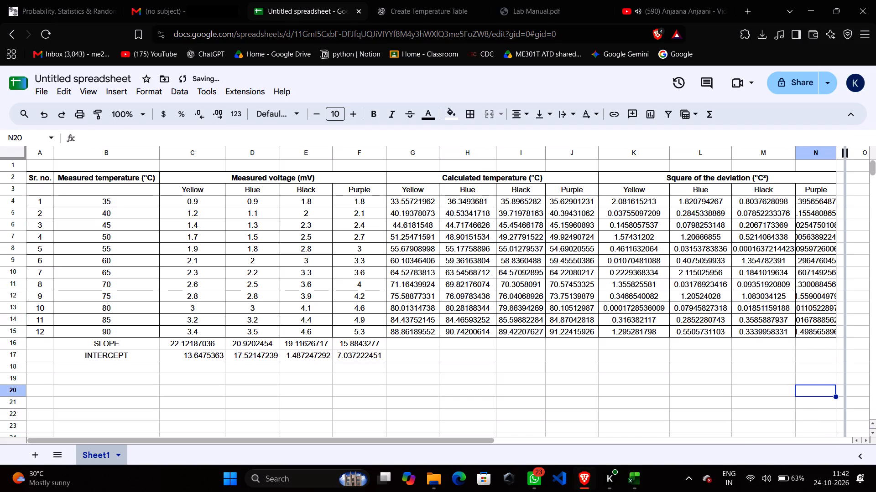
left_click_drag(845, 152, 861, 153)
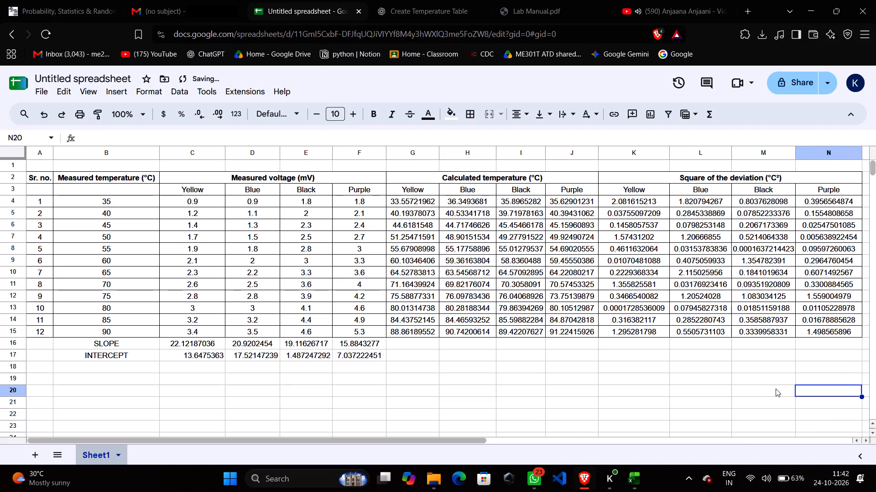
left_click(773, 389)
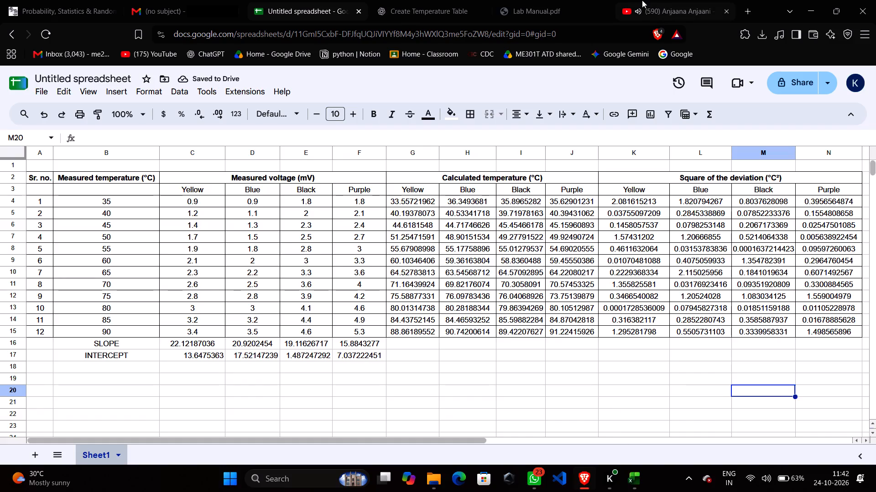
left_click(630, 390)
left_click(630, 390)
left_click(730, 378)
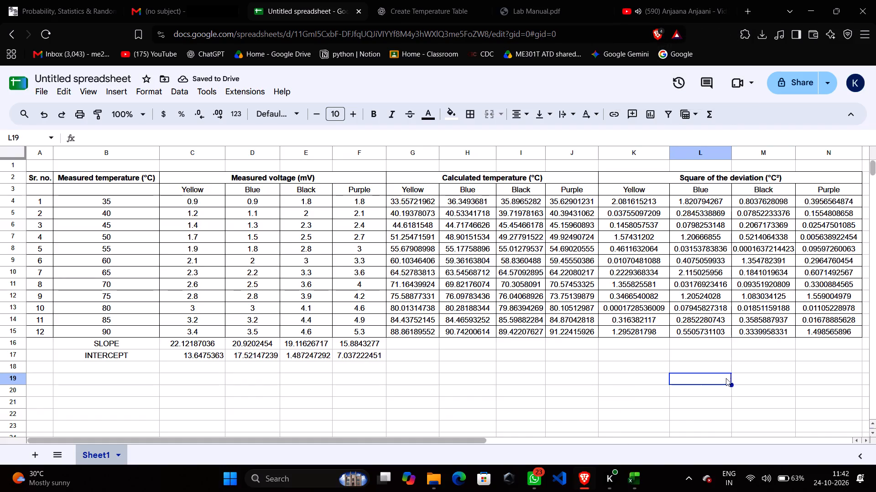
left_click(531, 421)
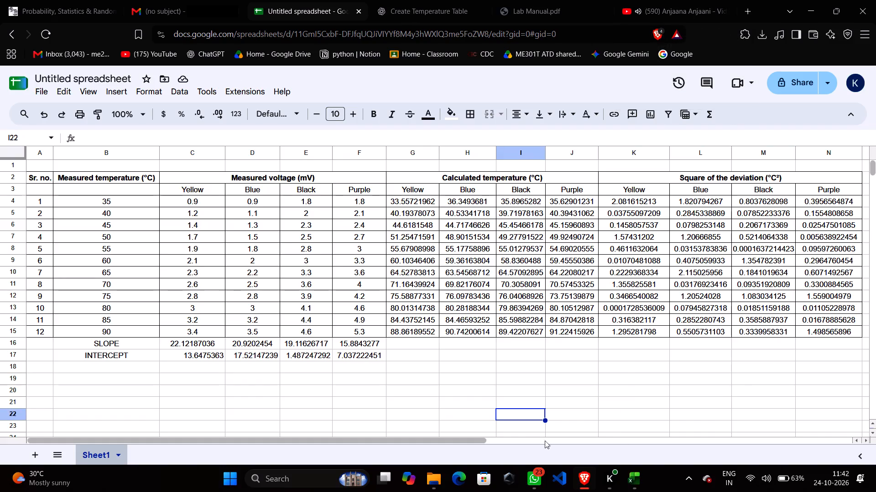
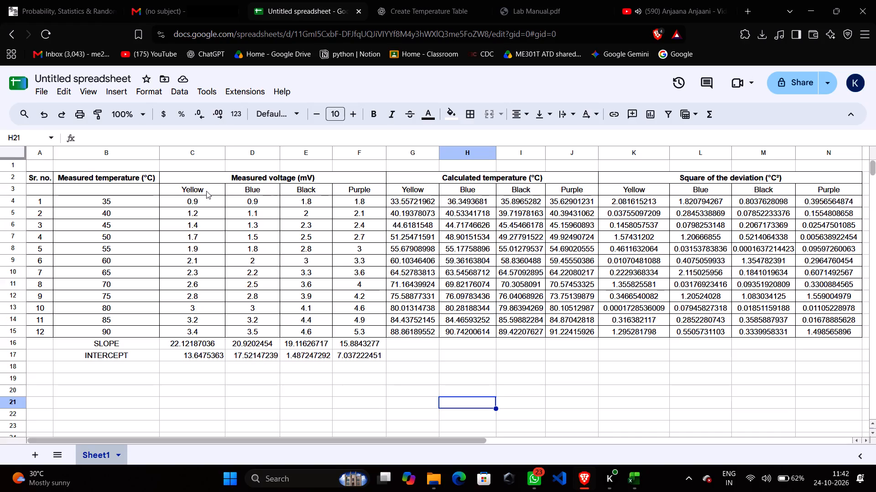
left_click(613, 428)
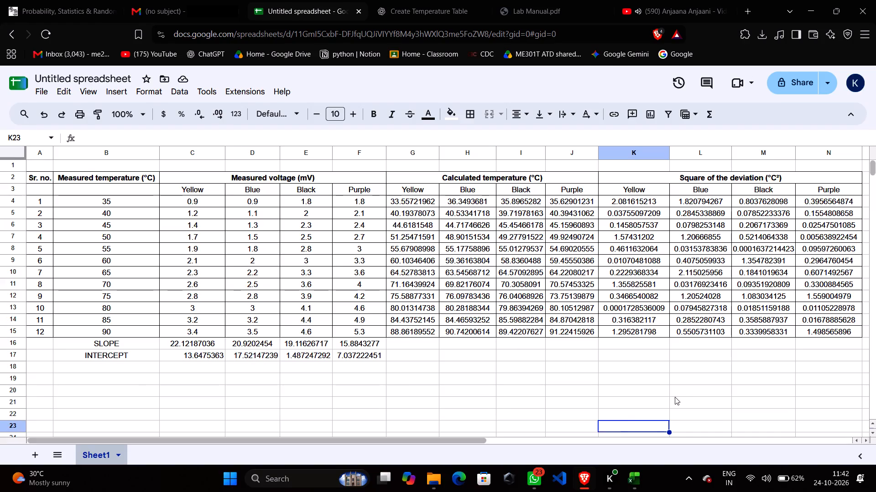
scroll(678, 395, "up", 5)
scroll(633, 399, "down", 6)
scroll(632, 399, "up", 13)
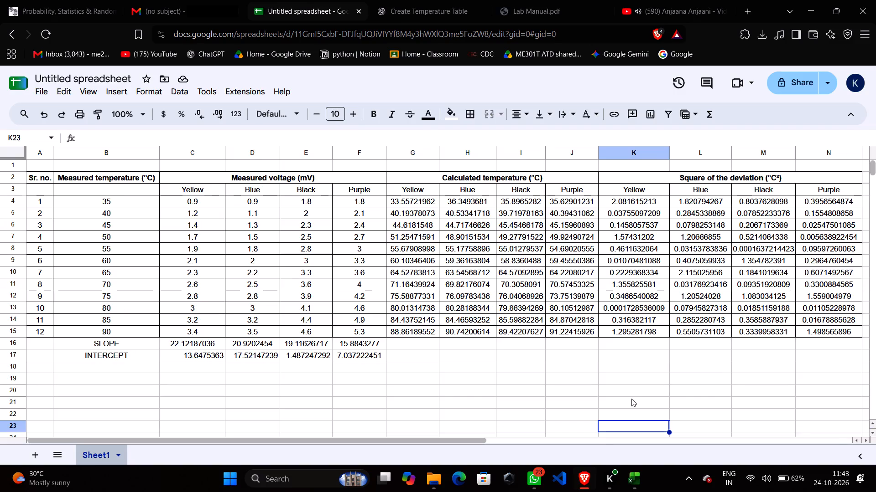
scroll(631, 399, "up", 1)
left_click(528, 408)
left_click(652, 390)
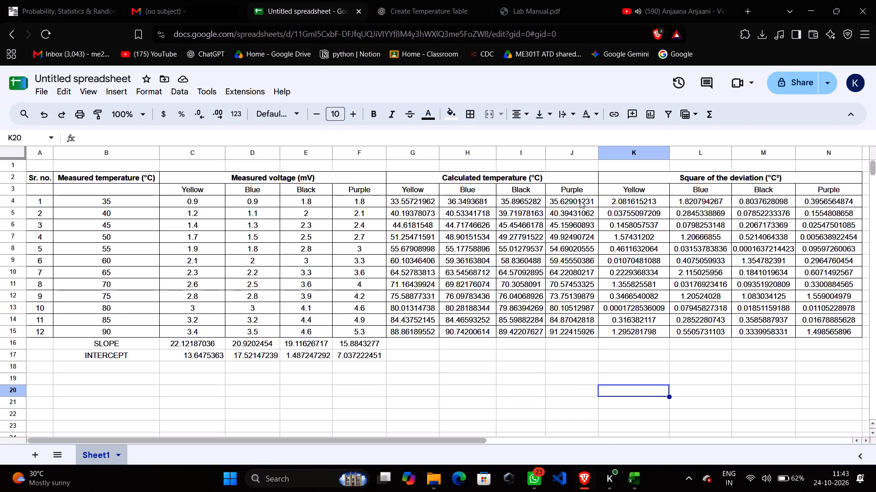
Check the calculated temperature formulas for all four colours in row 4 and down the Blue column.
left_click(580, 200)
left_click(535, 206)
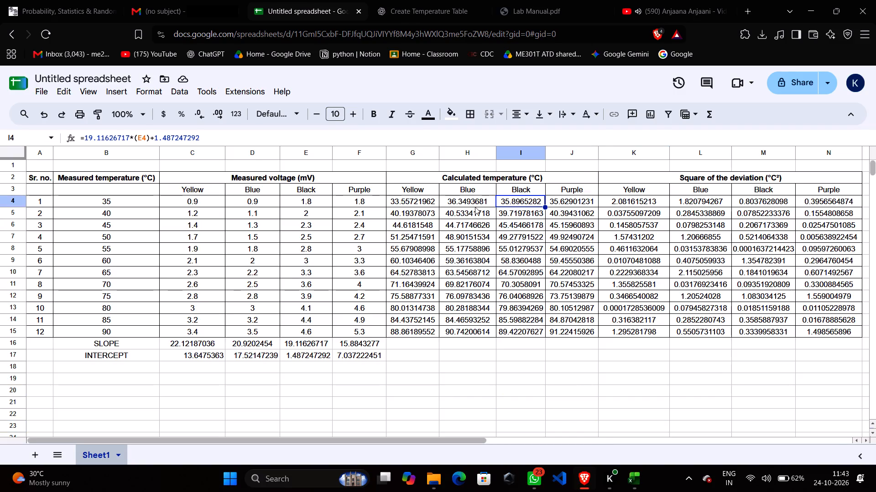
left_click(463, 195)
left_click(415, 204)
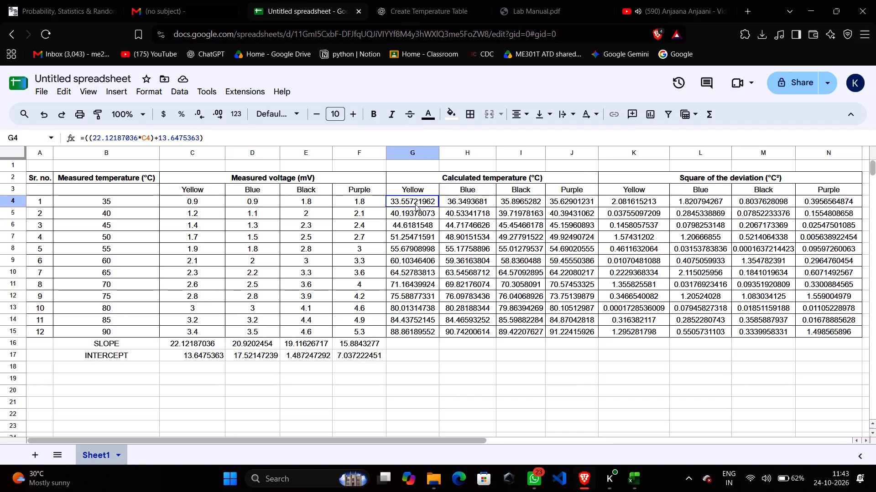
left_click(454, 201)
left_click(457, 210)
left_click(457, 228)
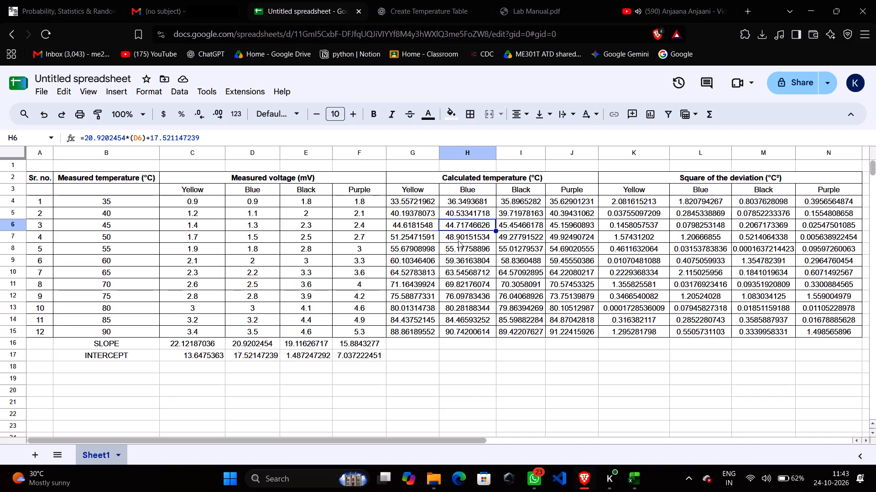
left_click(458, 241)
left_click(460, 248)
left_click(462, 262)
left_click(462, 271)
left_click(465, 287)
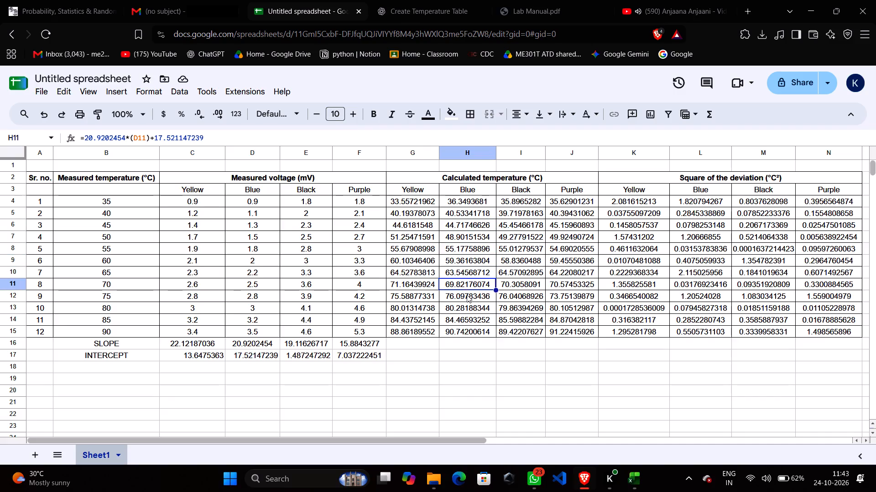
left_click(467, 295)
left_click(473, 317)
left_click(472, 326)
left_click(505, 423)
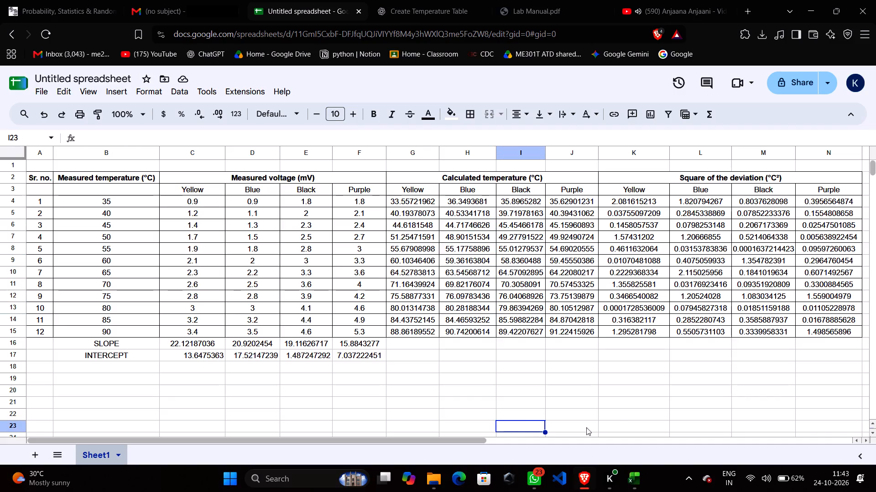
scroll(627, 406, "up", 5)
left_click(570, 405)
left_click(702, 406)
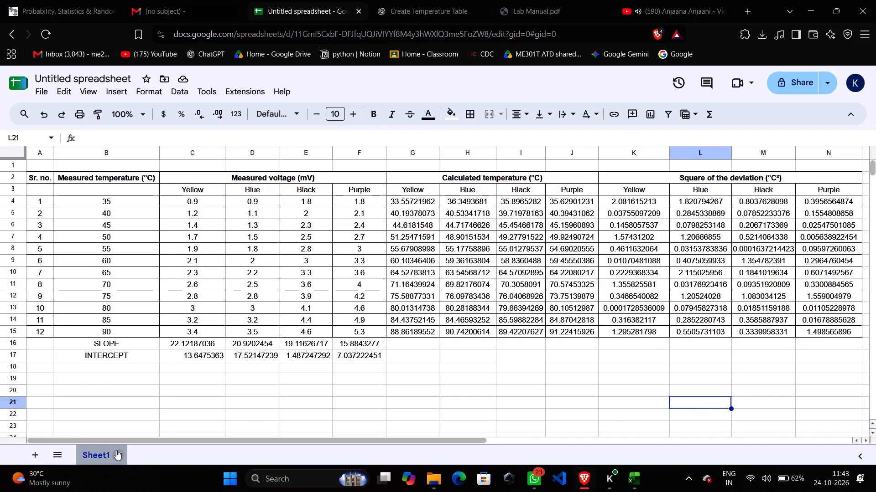
Rename the sheet Sheet1 as EXP 6A.
left_click(116, 450)
left_click(129, 307)
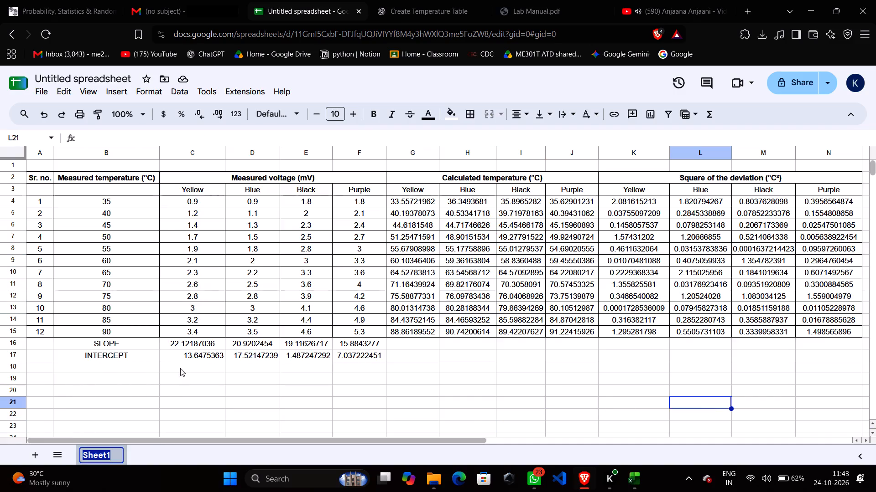
key("shift+e")
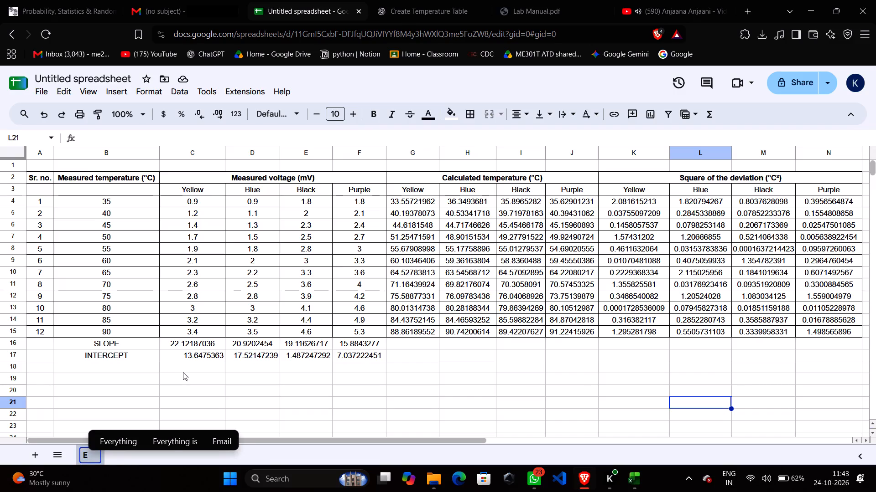
type("XP")
key("space")
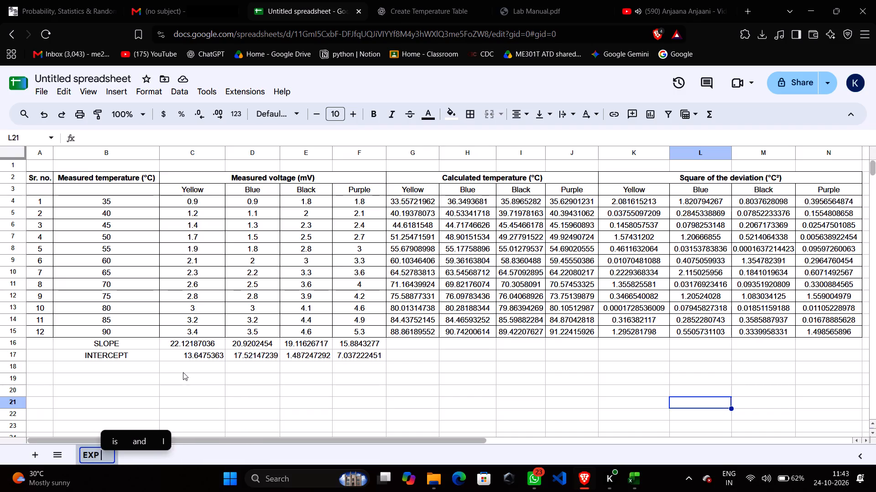
type("6A")
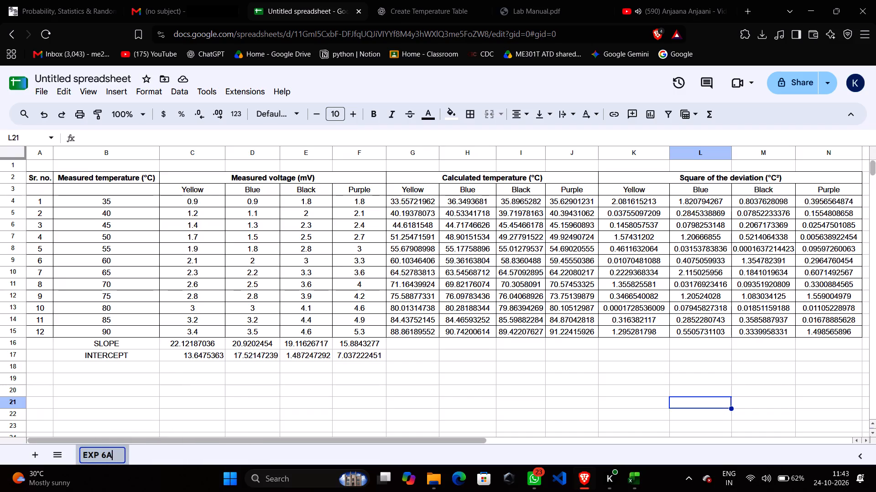
key("Return")
left_click(219, 401)
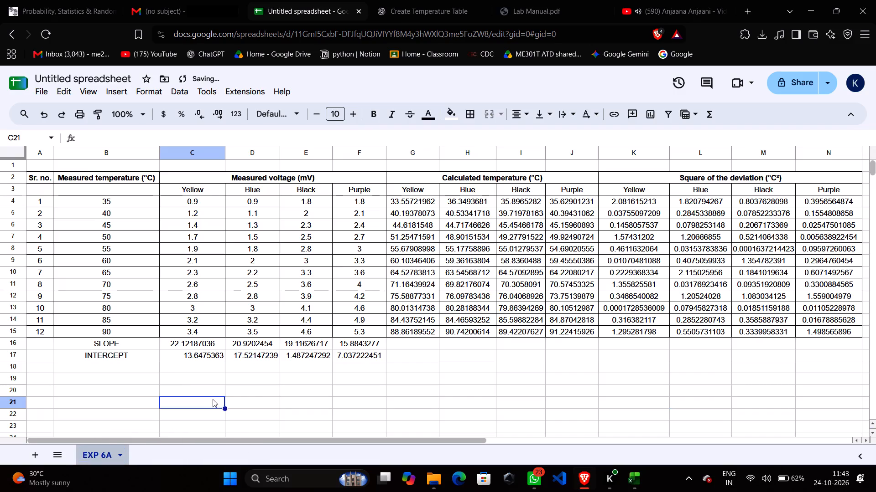